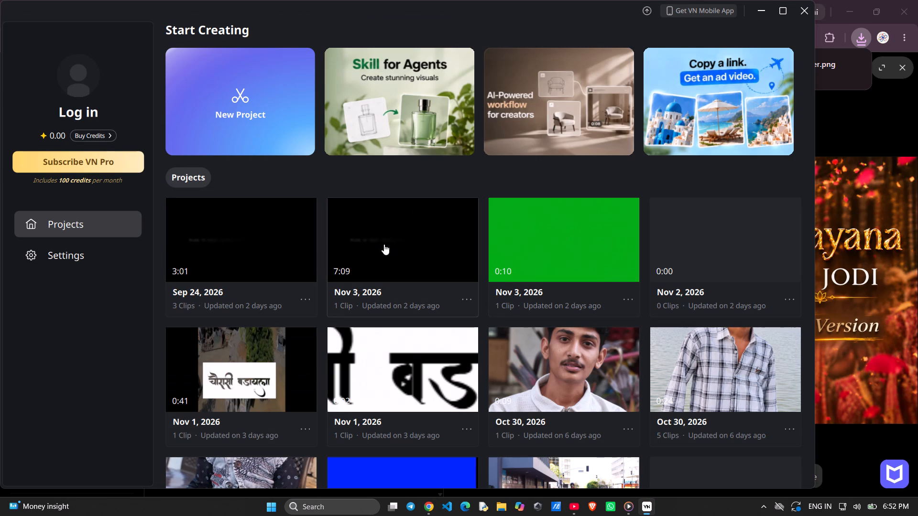
pyautogui.press('space')
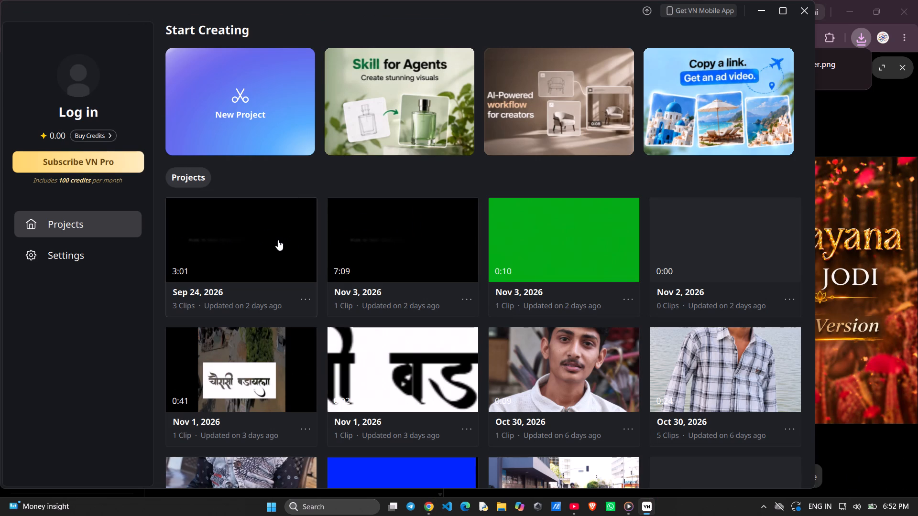
pyautogui.doubleClick(278, 240)
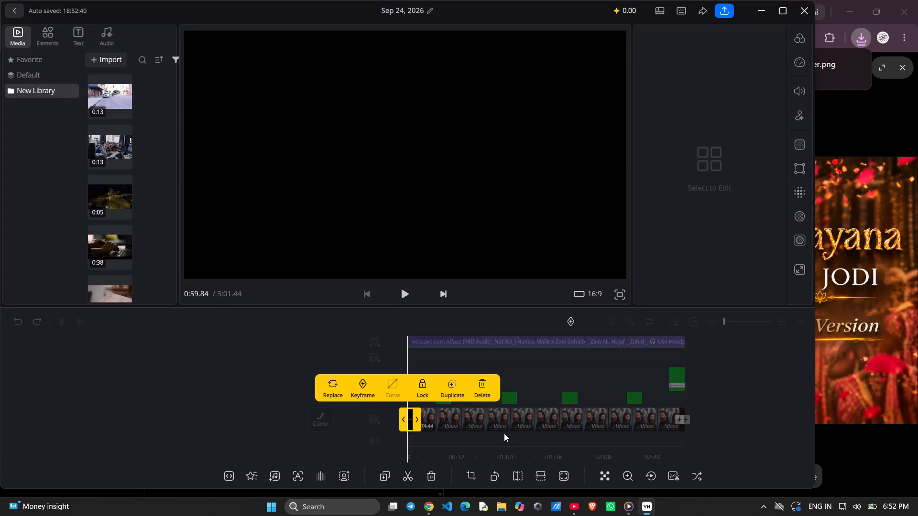
# Delete the opening "Plug in your headphones for best experience" clip from the start of the main track.
pyautogui.press('space')
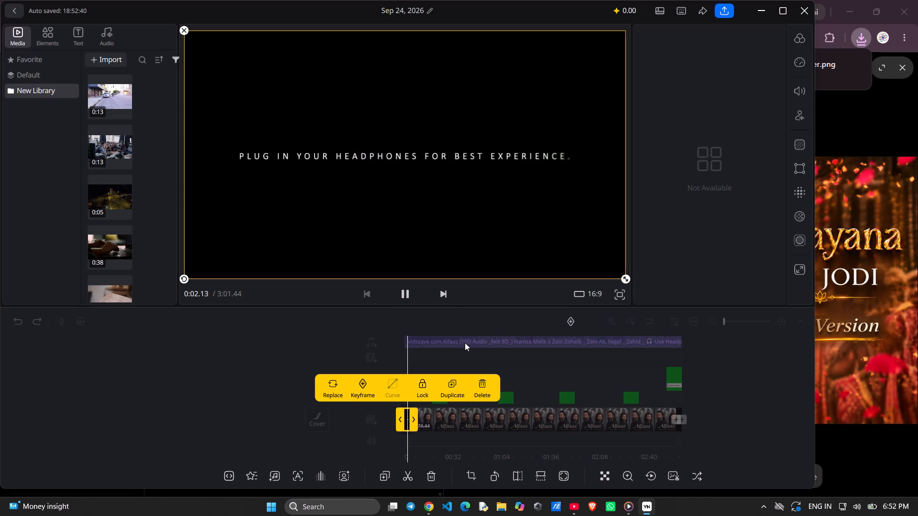
pyautogui.click(478, 374)
# Switch to Media Player and pause the Judi Jodi song.
pyautogui.hotkey('alt', 'Tab')
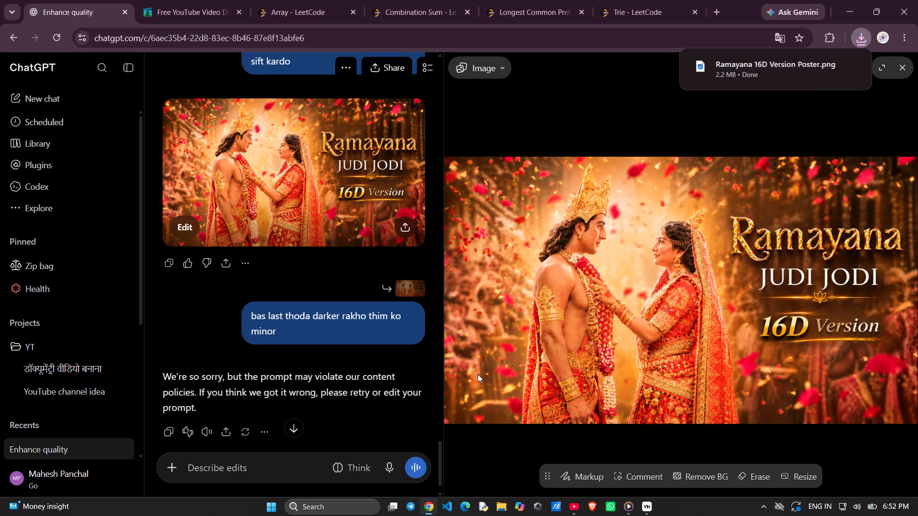
pyautogui.hotkey('alt', 'Tab')
pyautogui.hotkey('alt', 'Tab')
pyautogui.hotkey('alt', 'Tab')
pyautogui.hotkey('alt', 'Tab')
pyautogui.hotkey('alt', 'Tab')
pyautogui.hotkey('alt', 'Tab')
pyautogui.hotkey('alt', 'Tab')
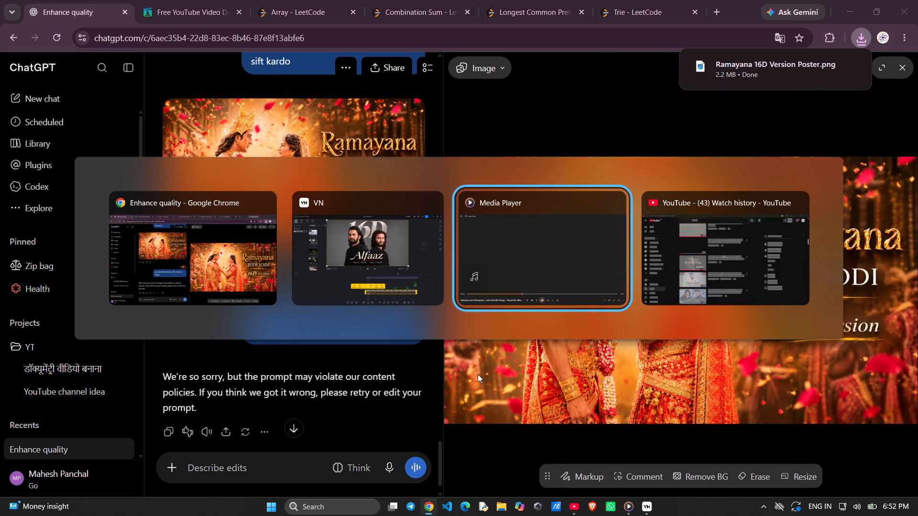
pyautogui.press('space')
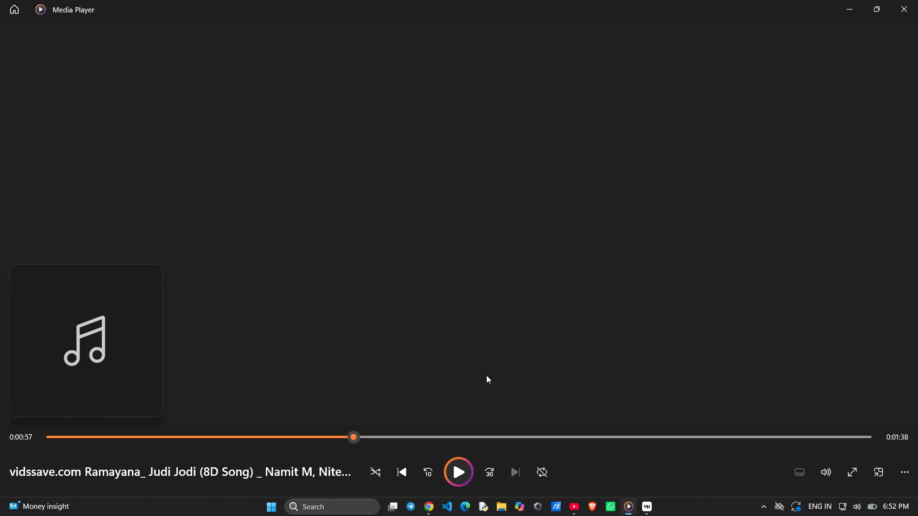
# Back in VN, replace the Alfaaz cover clip with Ramayana 16D Version Poster from Downloads and pause the playback.
pyautogui.hotkey('alt', 'Tab')
pyautogui.hotkey('alt', 'Tab')
pyautogui.hotkey('alt', 'Tab')
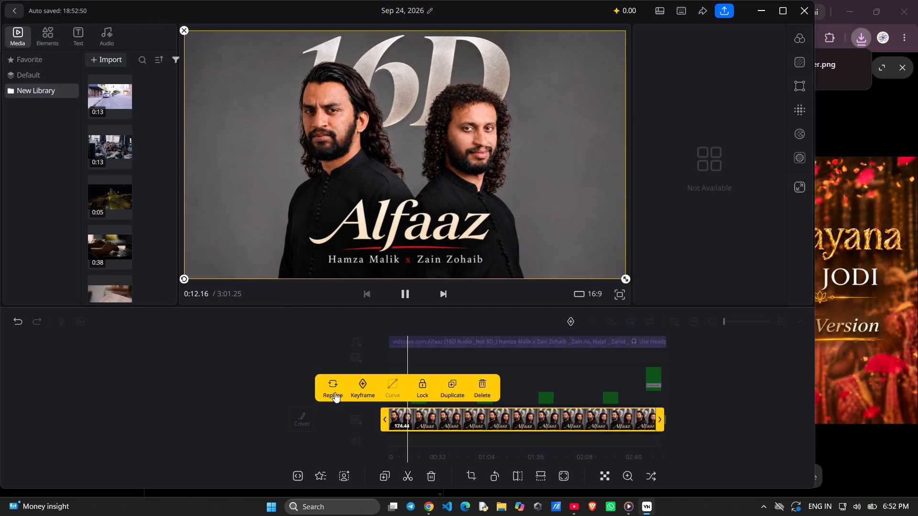
pyautogui.click(332, 383)
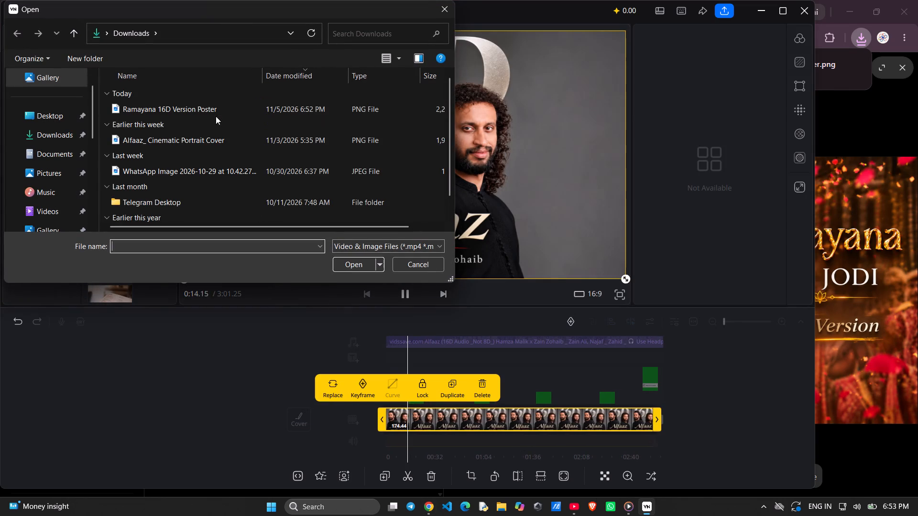
pyautogui.click(202, 108)
pyautogui.press('Return')
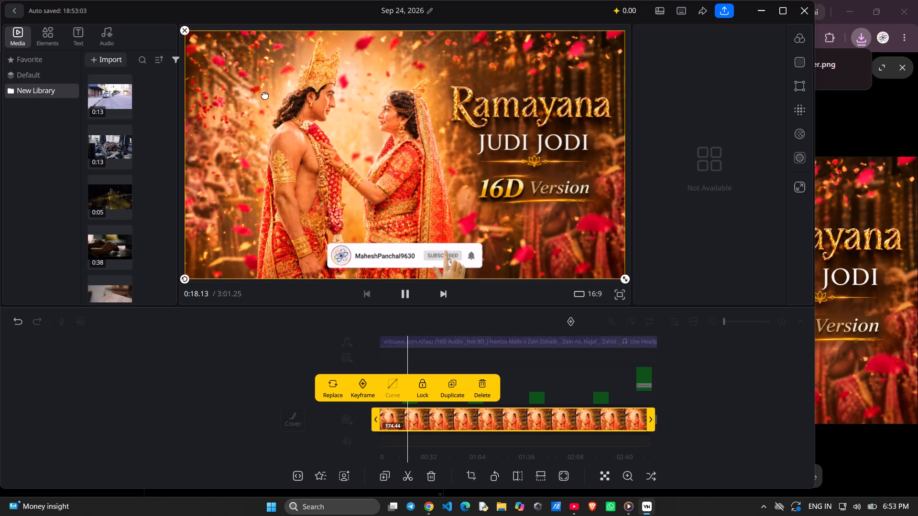
pyautogui.click(561, 475)
pyautogui.press('space')
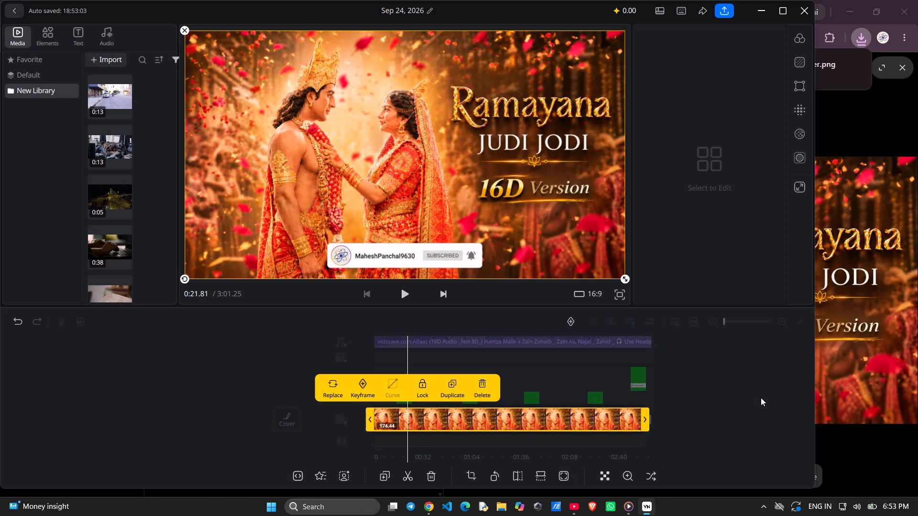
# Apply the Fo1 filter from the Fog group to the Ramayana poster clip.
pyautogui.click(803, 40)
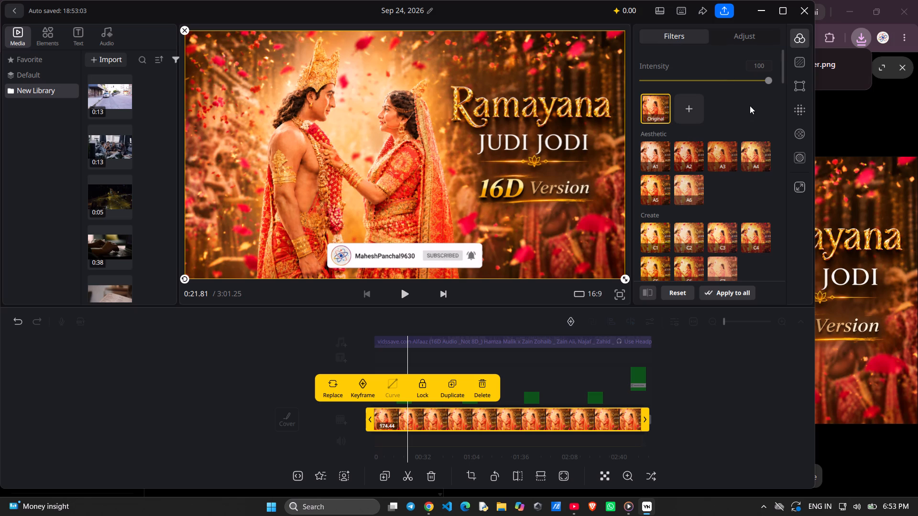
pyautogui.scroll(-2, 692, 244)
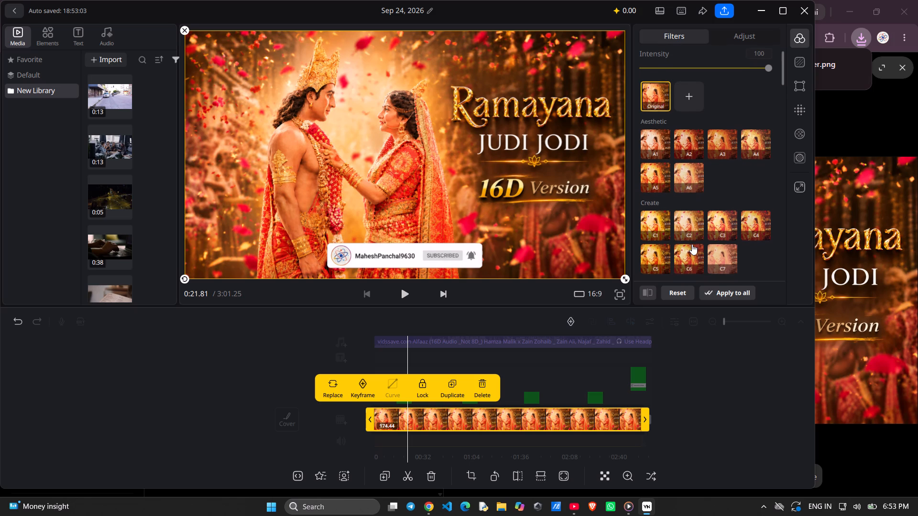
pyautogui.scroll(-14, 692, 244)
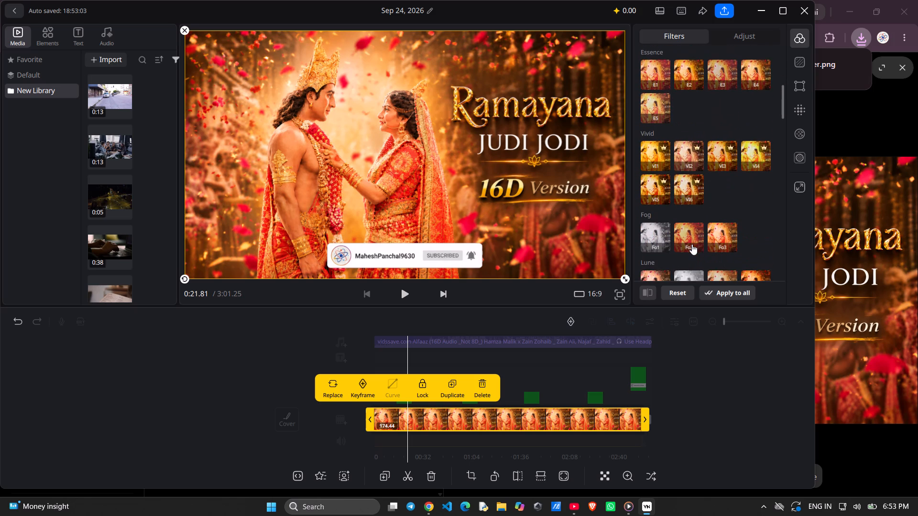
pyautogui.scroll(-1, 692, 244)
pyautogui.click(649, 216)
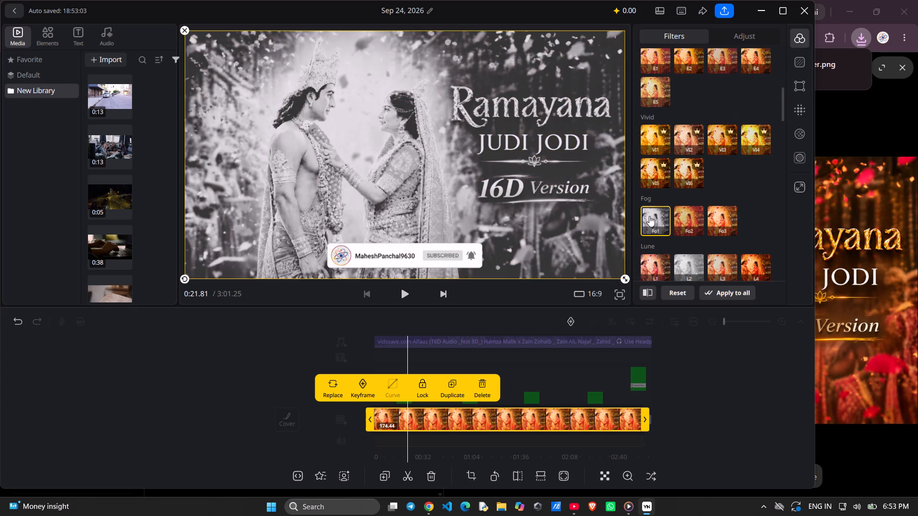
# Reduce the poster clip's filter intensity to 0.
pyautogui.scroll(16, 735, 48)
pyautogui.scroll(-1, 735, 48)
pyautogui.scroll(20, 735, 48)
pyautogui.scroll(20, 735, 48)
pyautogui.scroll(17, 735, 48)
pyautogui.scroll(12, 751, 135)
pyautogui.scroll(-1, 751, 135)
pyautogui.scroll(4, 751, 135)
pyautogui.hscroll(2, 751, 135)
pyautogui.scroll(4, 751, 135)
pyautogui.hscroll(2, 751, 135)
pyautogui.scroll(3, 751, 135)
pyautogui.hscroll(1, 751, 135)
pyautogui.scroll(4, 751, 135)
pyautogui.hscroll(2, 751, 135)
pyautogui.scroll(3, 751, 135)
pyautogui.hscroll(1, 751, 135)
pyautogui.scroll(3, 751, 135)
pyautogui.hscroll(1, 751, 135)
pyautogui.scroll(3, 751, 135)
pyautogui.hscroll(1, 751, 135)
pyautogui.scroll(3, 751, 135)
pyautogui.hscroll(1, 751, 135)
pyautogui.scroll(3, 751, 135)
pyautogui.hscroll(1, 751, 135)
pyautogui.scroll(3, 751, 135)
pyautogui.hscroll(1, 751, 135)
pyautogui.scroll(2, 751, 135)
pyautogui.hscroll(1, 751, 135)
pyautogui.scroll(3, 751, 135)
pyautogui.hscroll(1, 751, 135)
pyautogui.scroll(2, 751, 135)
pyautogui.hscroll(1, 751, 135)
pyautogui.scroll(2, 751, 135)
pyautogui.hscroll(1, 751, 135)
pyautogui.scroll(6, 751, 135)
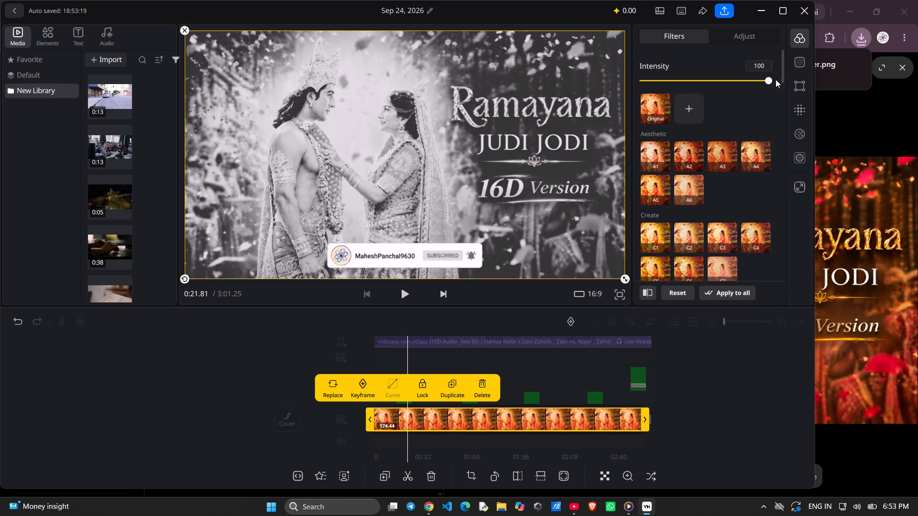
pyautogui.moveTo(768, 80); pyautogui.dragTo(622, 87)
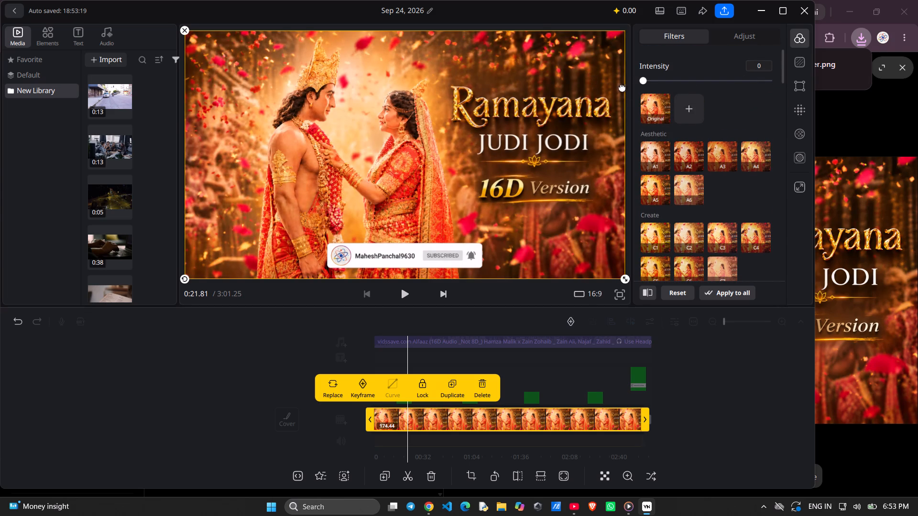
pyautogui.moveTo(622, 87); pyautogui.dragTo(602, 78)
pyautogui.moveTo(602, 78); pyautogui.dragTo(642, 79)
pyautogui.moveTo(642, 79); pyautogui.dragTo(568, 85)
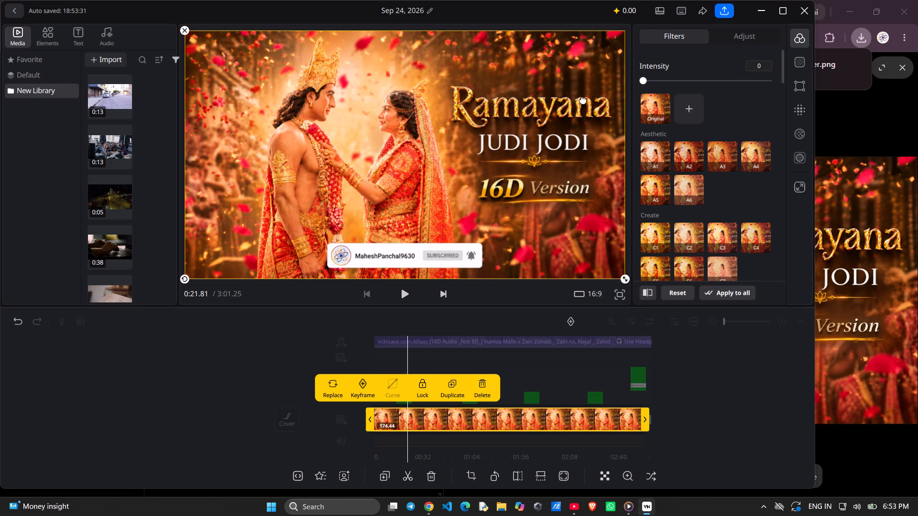
# Maximize the VN window and delete the Alfaaz 16D audio clip from the music track.
pyautogui.click(783, 10)
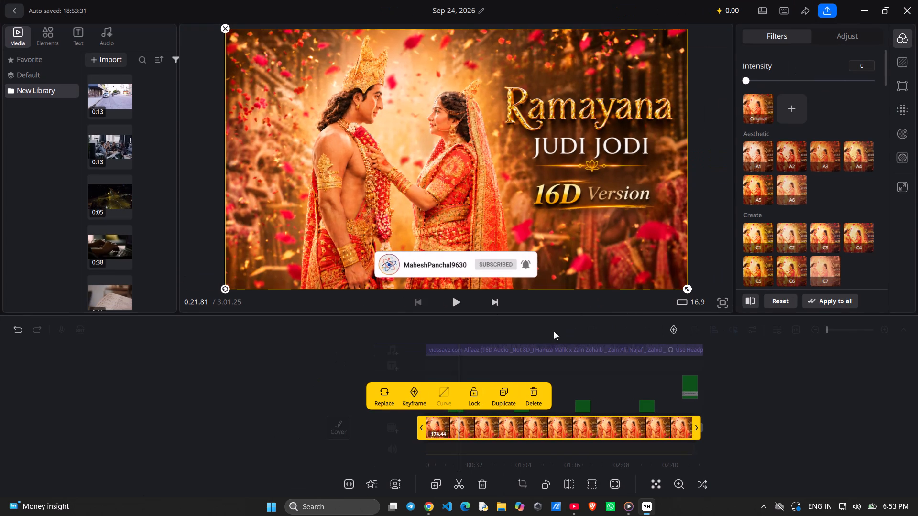
pyautogui.click(545, 350)
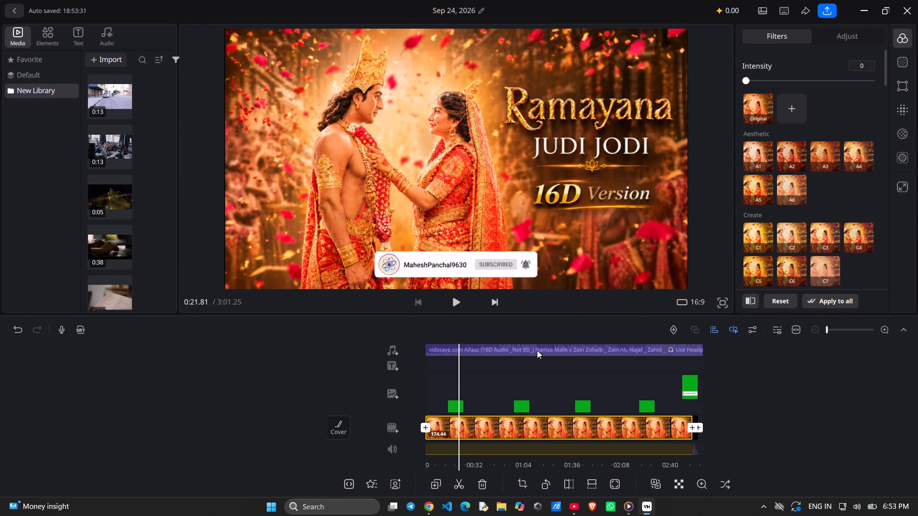
pyautogui.click(534, 348)
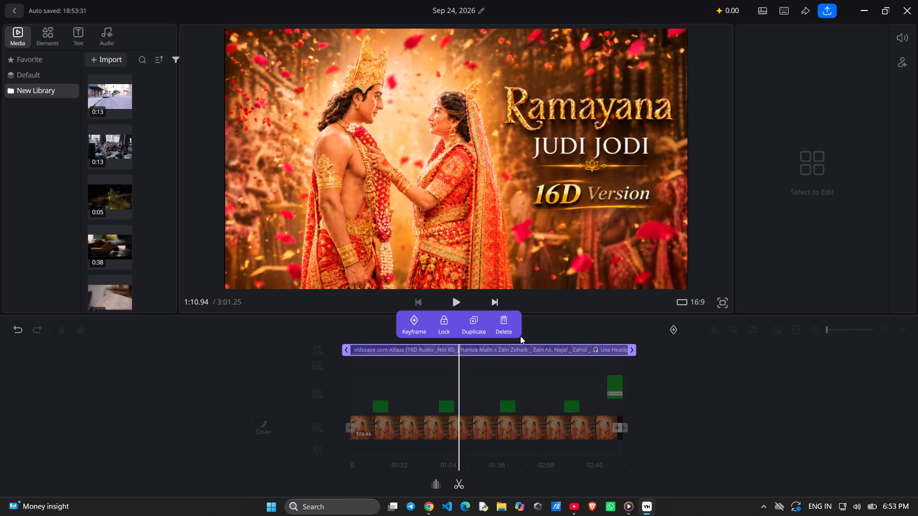
pyautogui.click(505, 320)
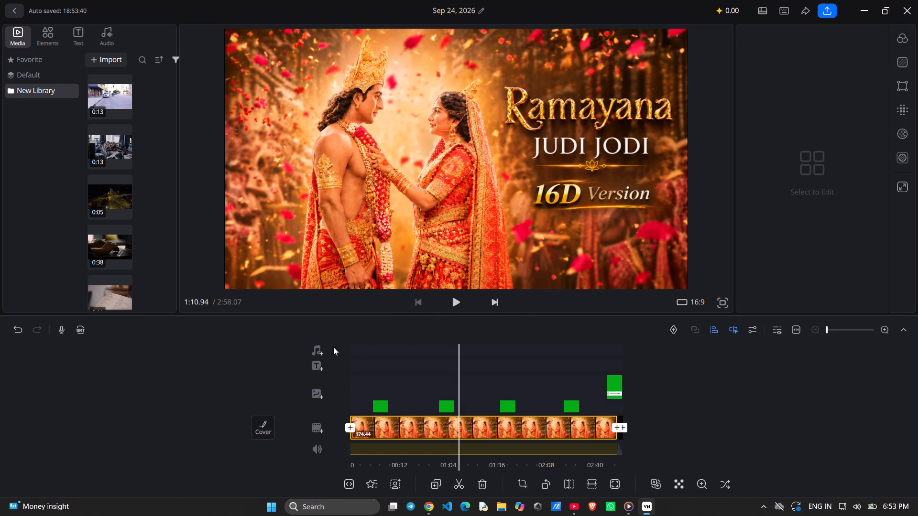
# Add the vidssave.com Ramayana_ Judi Jodi (8D Song) MP3 dated 6:51 PM from Downloads to the music track.
pyautogui.click(310, 347)
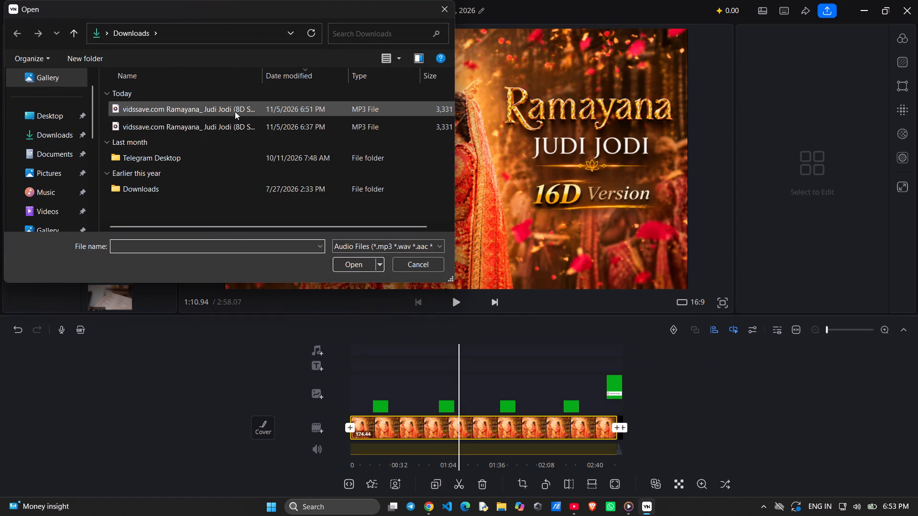
pyautogui.click(233, 108)
pyautogui.press('Return')
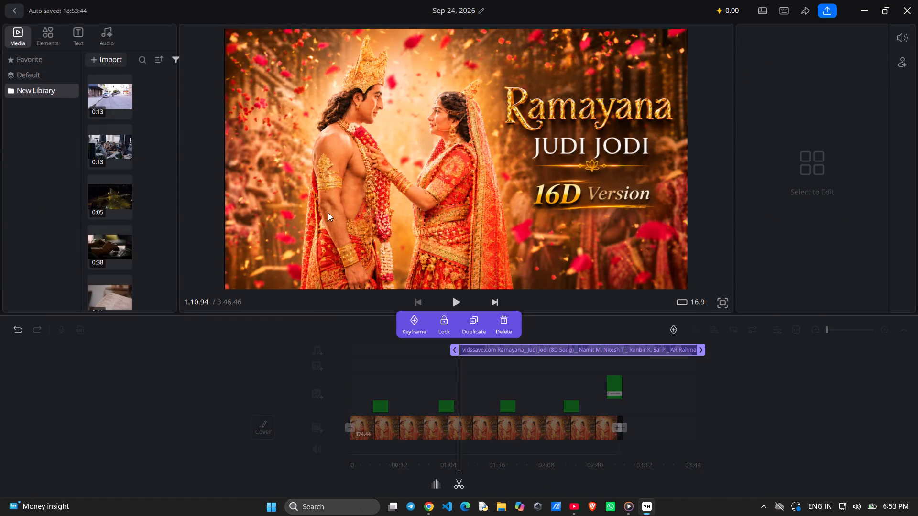
# Move the Judi Jodi audio clip to the very start of the timeline.
pyautogui.moveTo(572, 351); pyautogui.dragTo(483, 360)
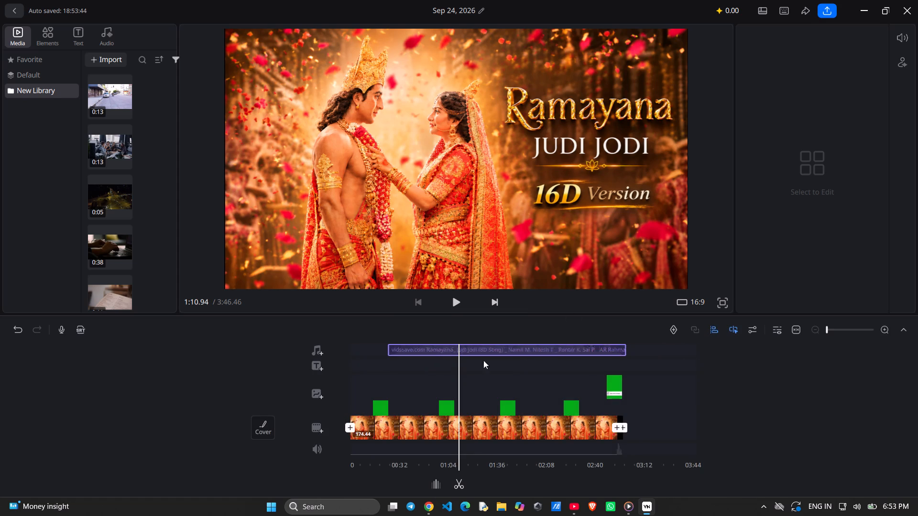
pyautogui.moveTo(483, 360); pyautogui.dragTo(395, 360)
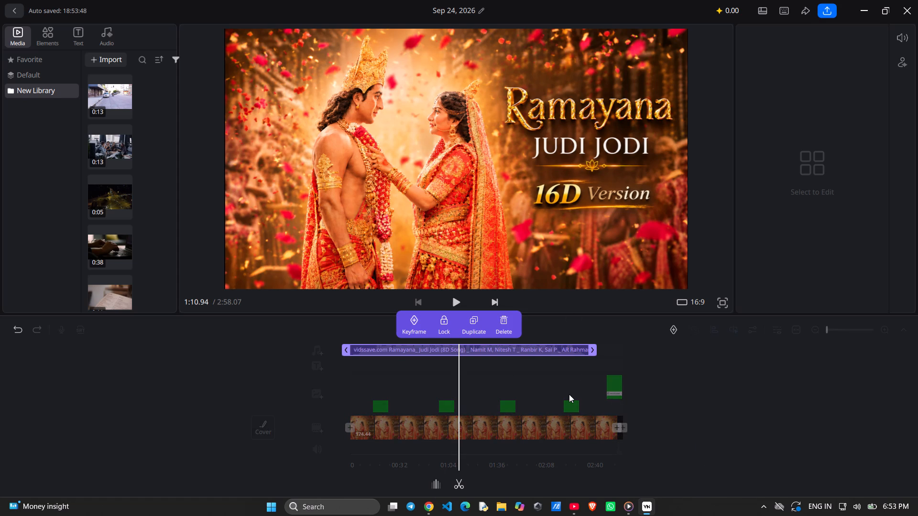
pyautogui.click(569, 394)
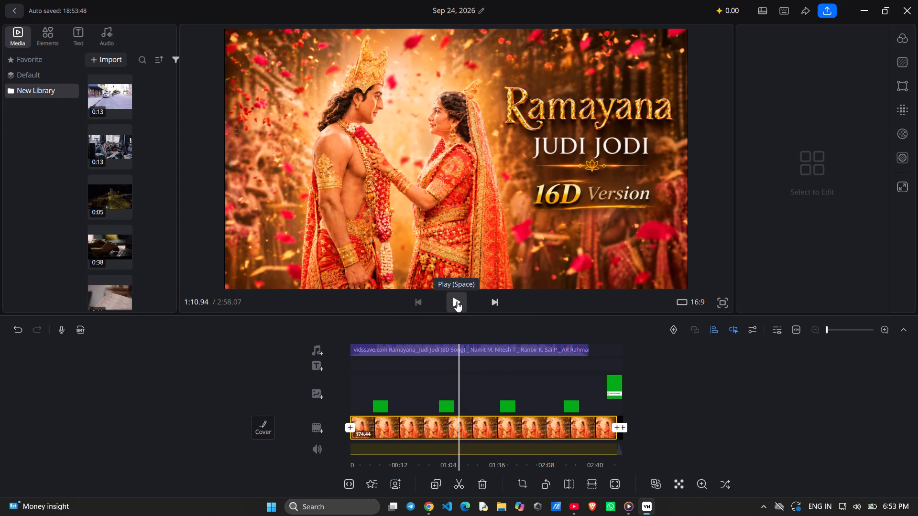
# Play the project from near its start to check the poster with the new song, and pause it.
pyautogui.click(457, 301)
pyautogui.hscroll(11, 527, 380)
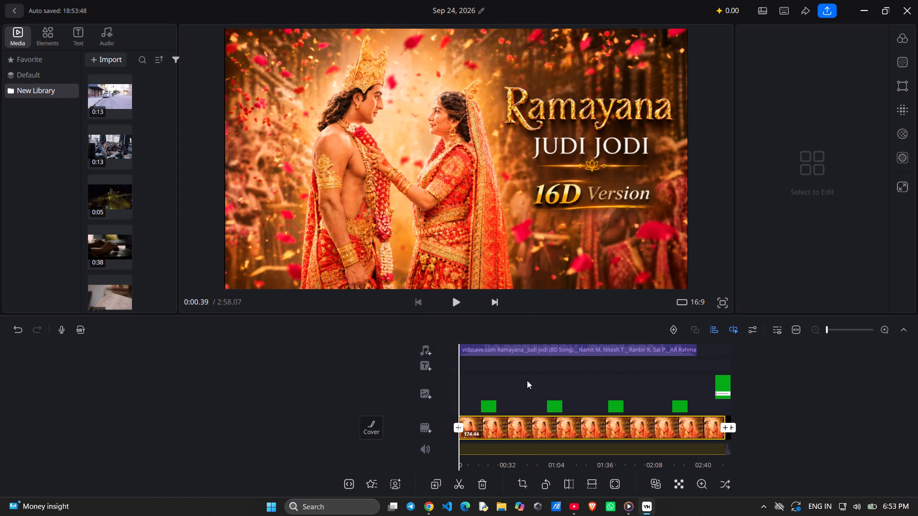
pyautogui.hscroll(20, 527, 380)
pyautogui.hscroll(3, 527, 380)
pyautogui.press('space')
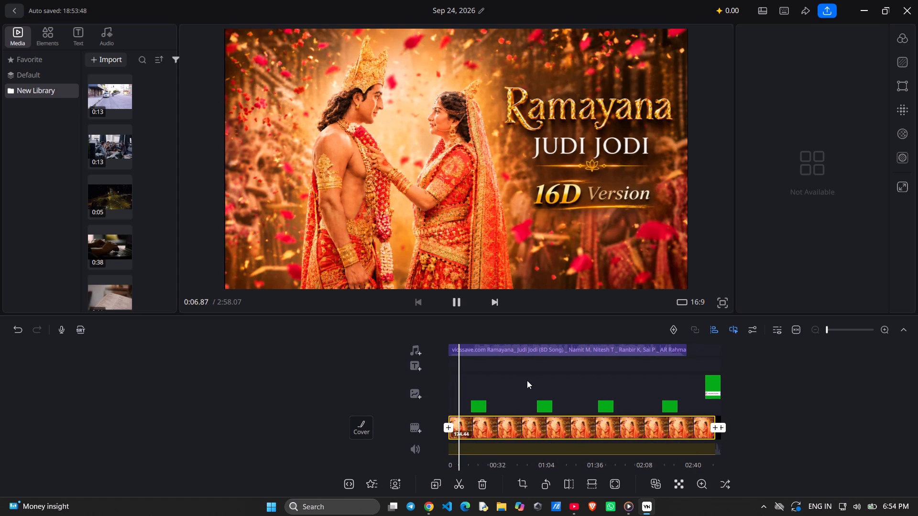
pyautogui.click(908, 41)
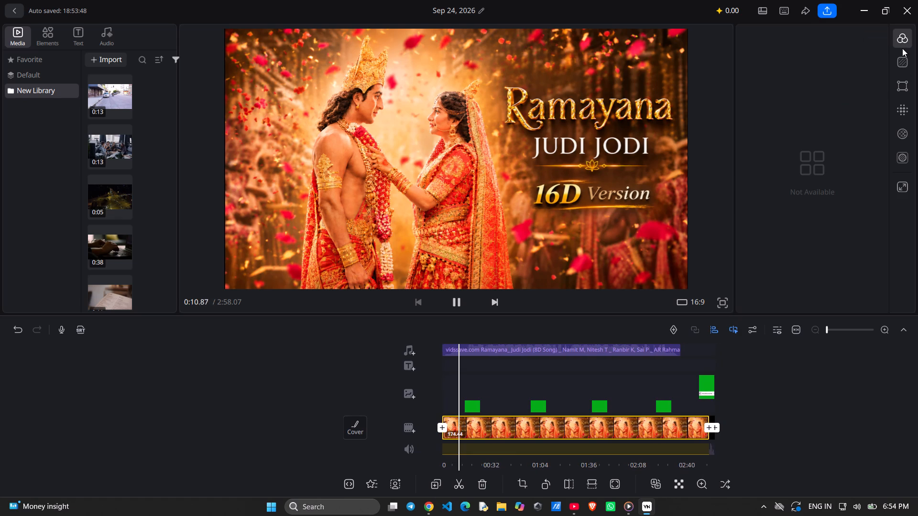
pyautogui.click(902, 48)
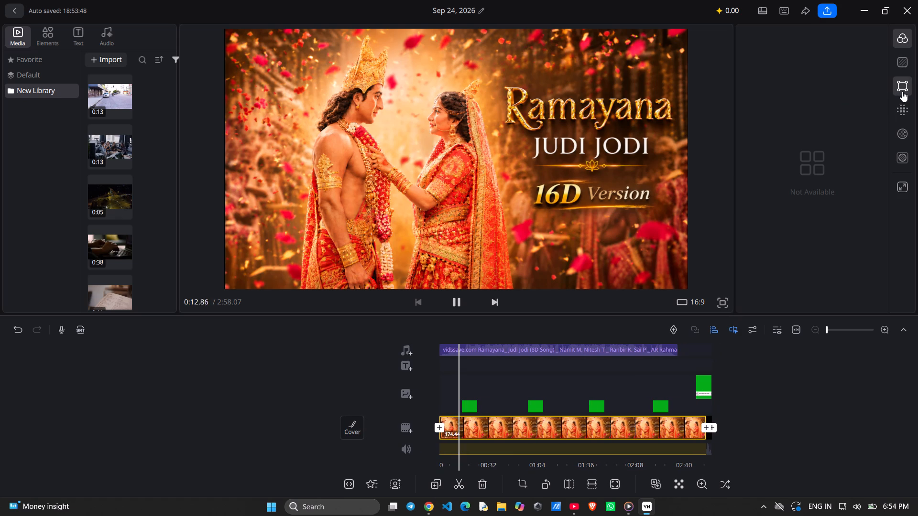
pyautogui.click(902, 91)
pyautogui.click(902, 91)
pyautogui.press('space')
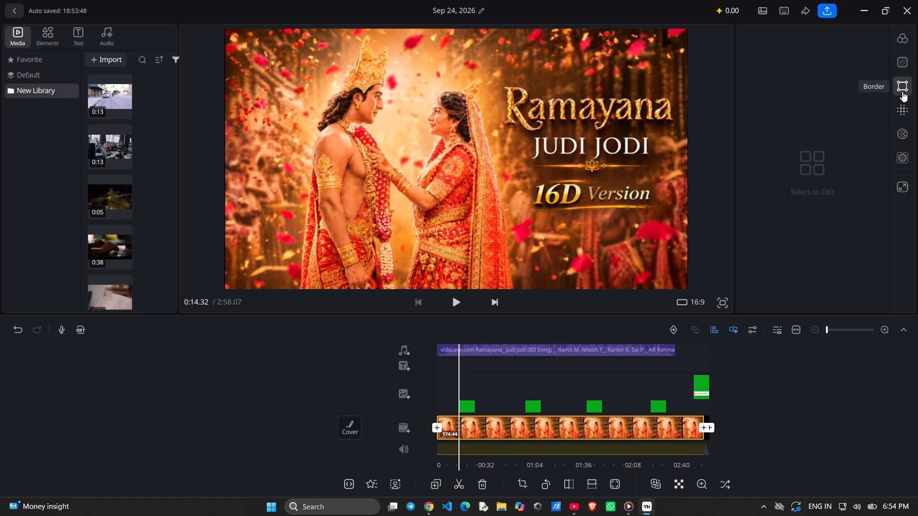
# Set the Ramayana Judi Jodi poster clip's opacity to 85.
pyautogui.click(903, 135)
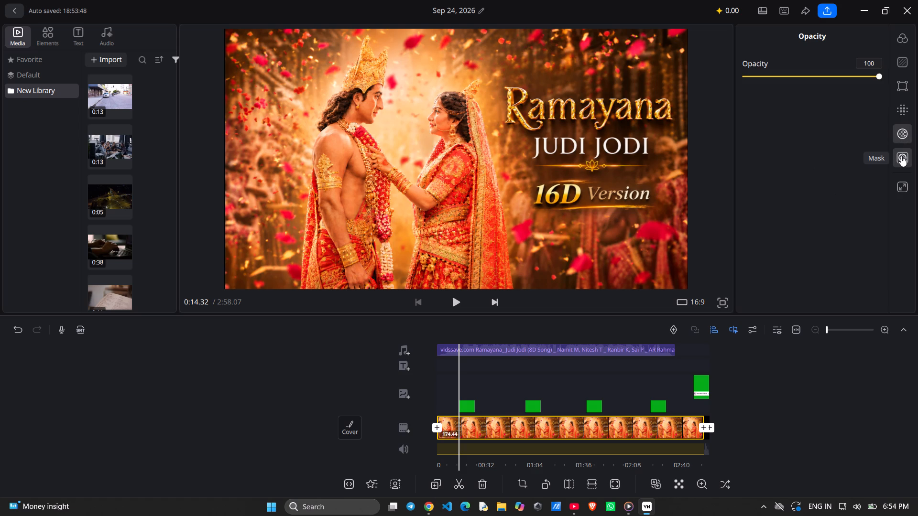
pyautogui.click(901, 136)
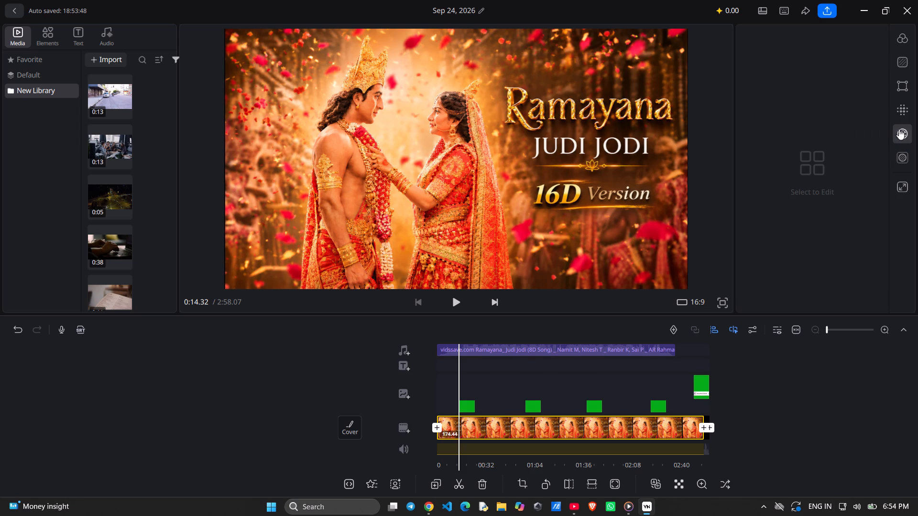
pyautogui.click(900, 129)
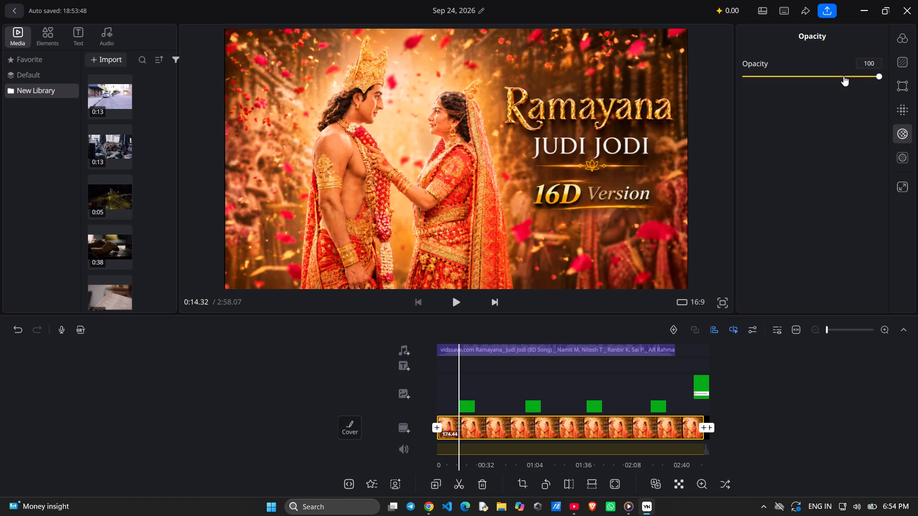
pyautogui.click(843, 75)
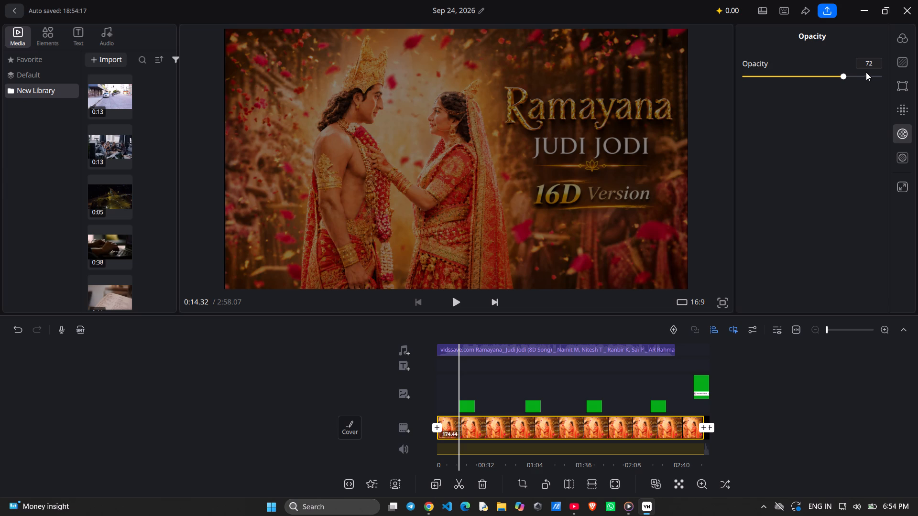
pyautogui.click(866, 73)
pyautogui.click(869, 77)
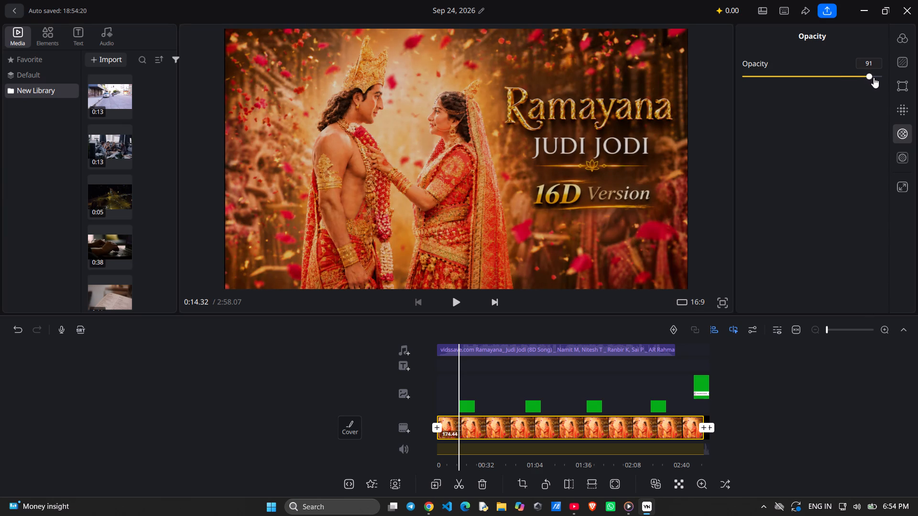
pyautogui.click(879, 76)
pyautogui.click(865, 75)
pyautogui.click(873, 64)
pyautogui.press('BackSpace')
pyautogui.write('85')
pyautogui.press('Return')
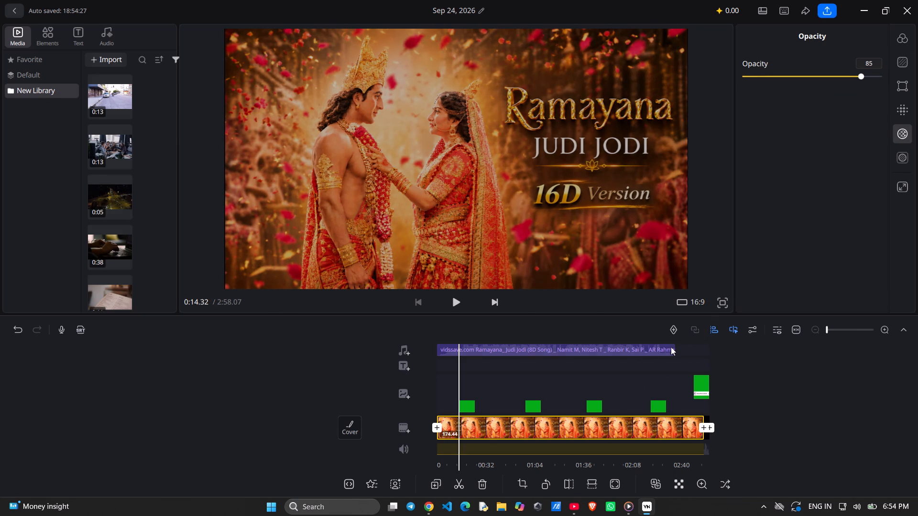
# Play the project full screen from its start through the first subscribe overlay, pause it, and return to the editor.
pyautogui.click(724, 305)
pyautogui.press('space')
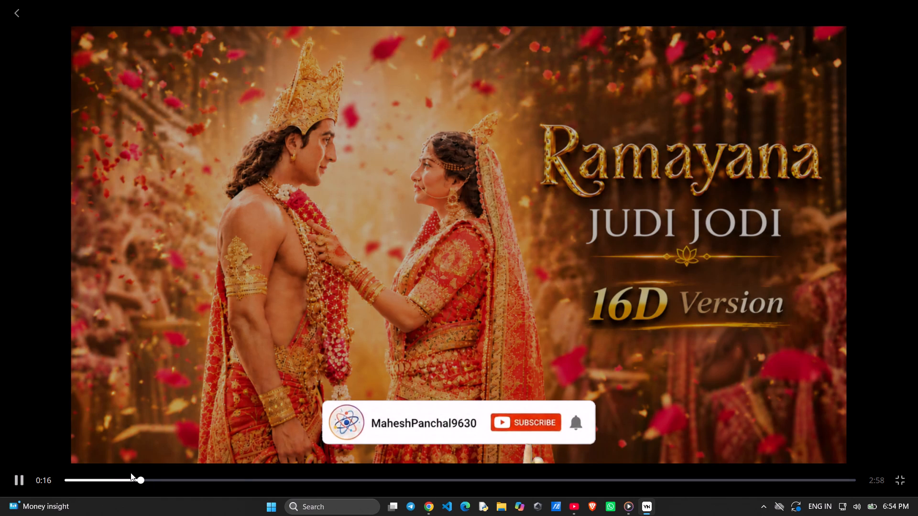
pyautogui.moveTo(141, 481); pyautogui.dragTo(53, 480)
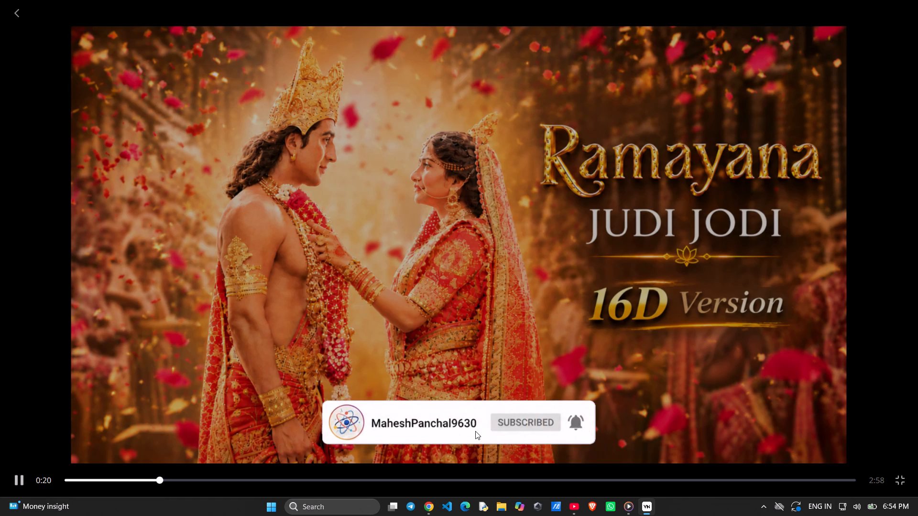
pyautogui.press('space')
pyautogui.click(17, 13)
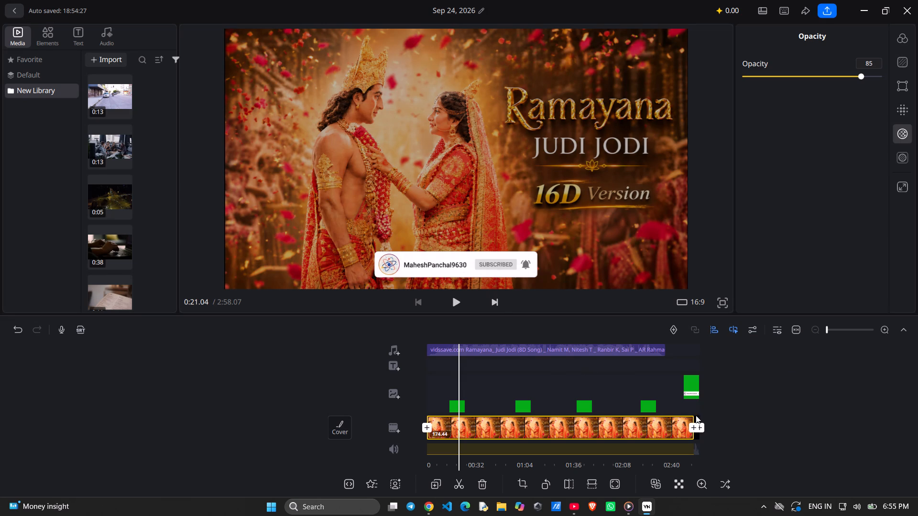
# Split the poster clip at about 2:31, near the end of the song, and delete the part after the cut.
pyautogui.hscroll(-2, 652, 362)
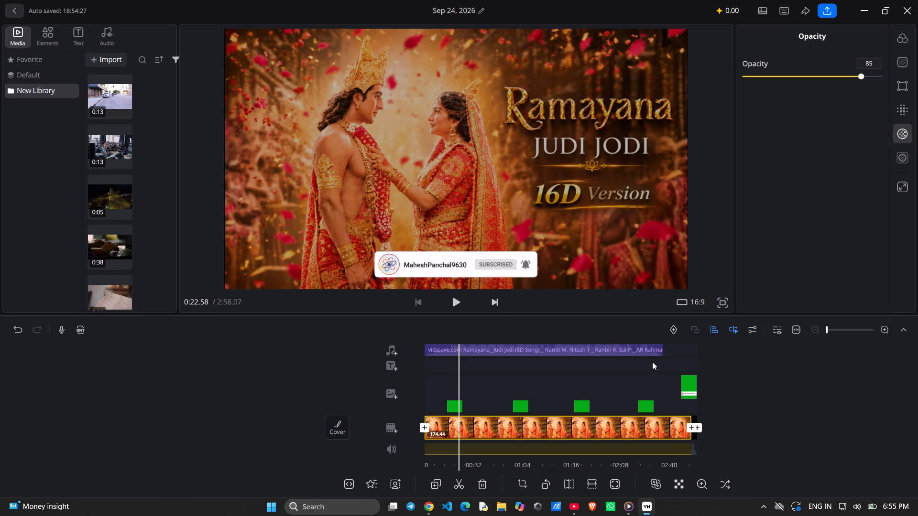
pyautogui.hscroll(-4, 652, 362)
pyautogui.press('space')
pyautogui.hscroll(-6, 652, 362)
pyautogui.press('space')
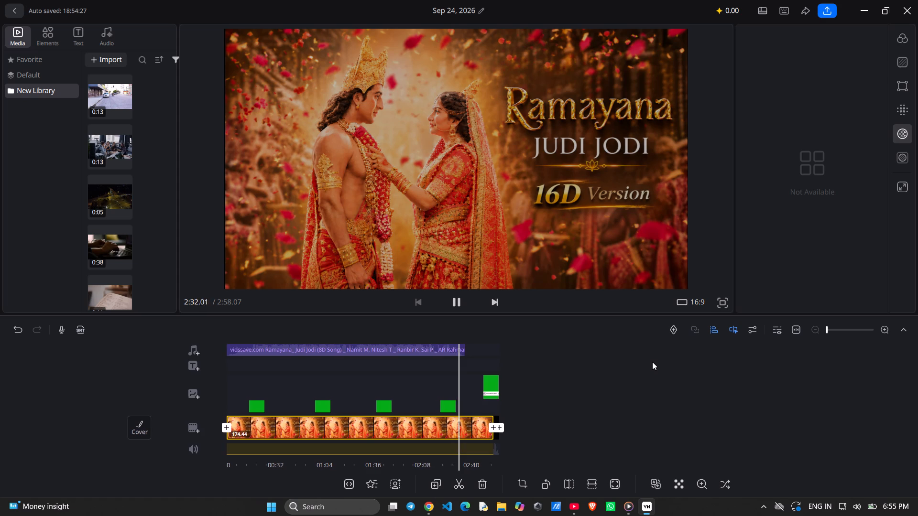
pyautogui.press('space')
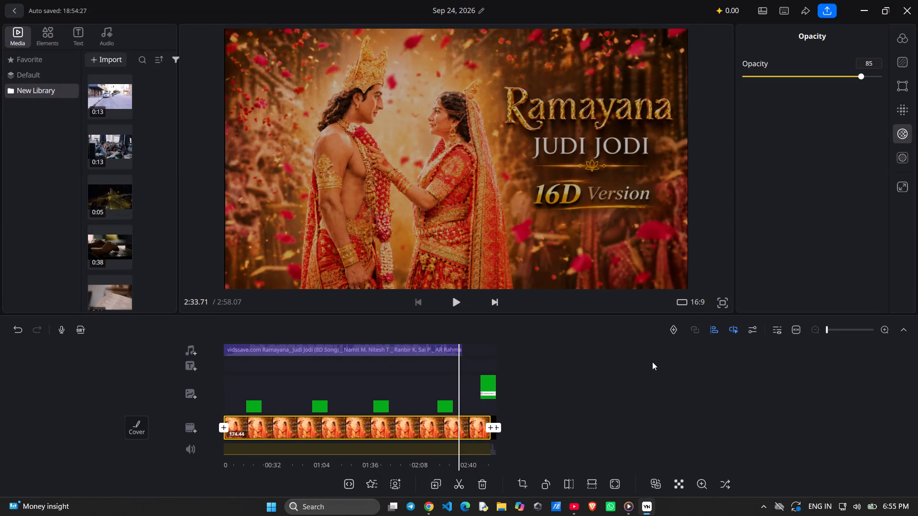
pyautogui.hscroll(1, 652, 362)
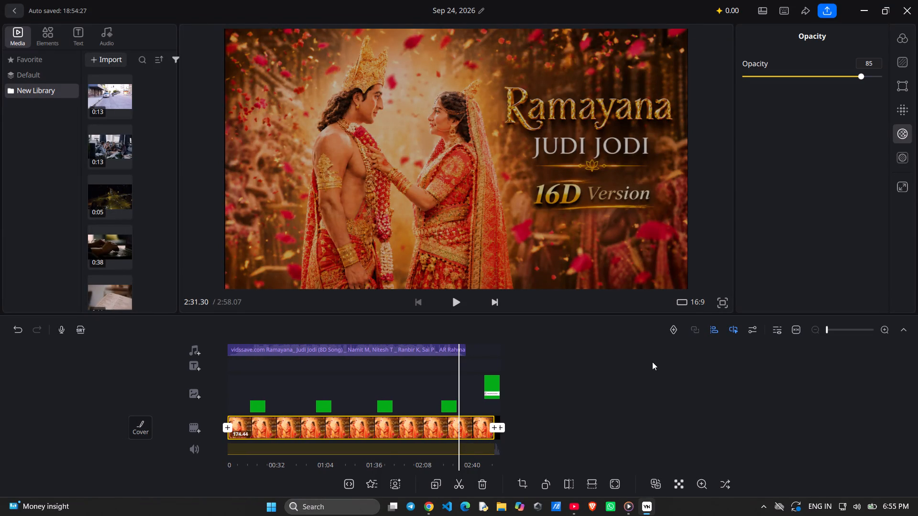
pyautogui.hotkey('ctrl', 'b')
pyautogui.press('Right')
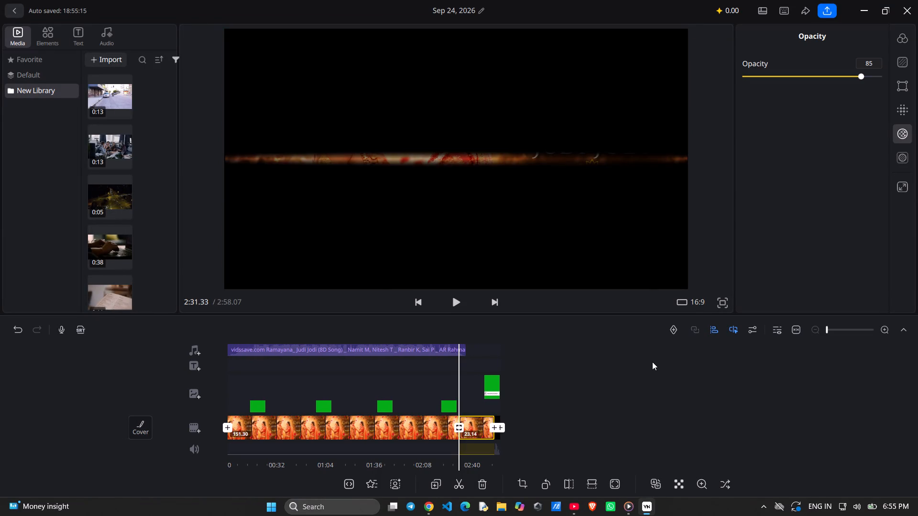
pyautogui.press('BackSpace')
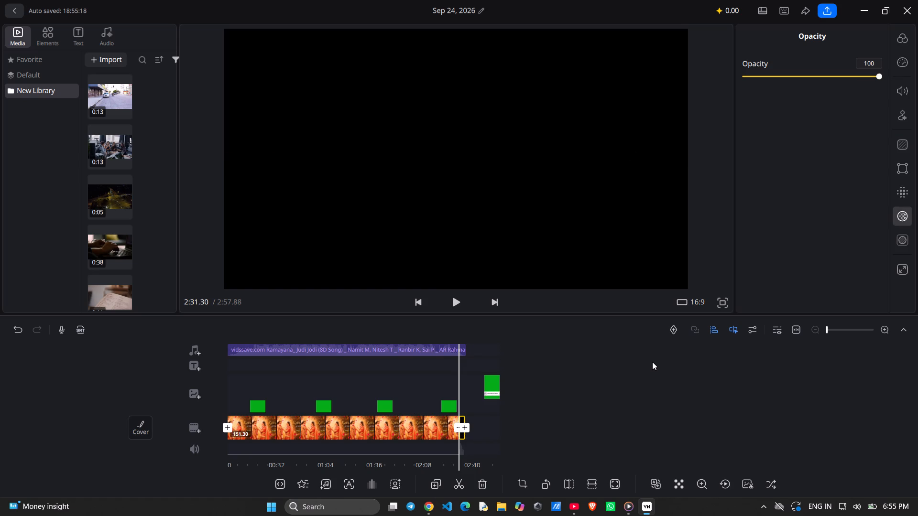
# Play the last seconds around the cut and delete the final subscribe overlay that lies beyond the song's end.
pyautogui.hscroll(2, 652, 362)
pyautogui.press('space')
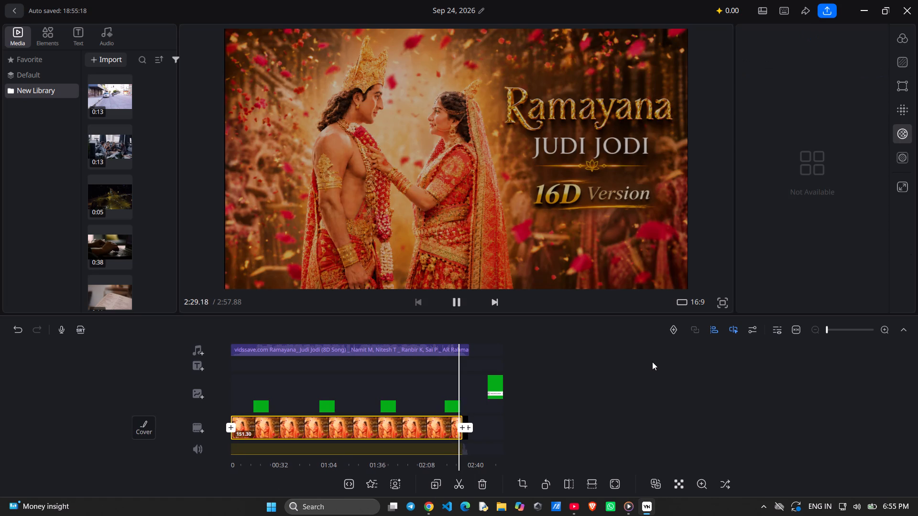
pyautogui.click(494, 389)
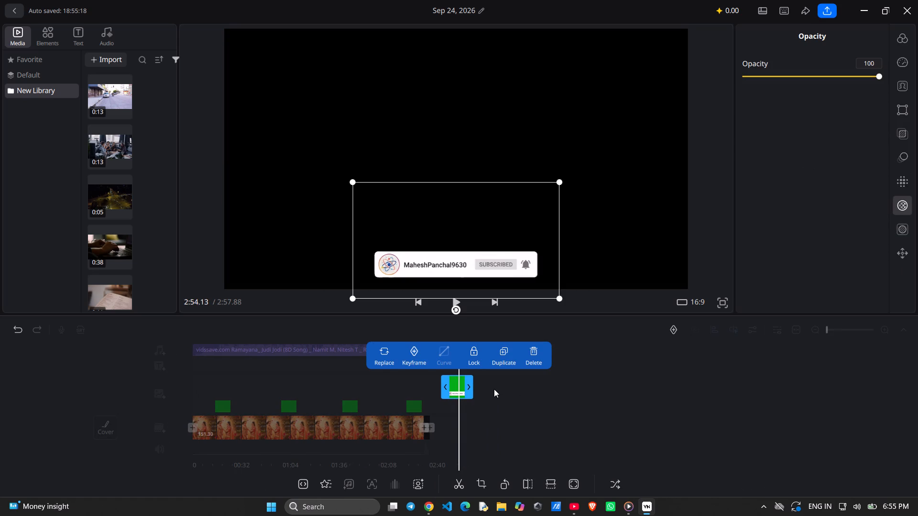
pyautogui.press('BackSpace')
# Play the shortened project's ending and its opening seconds to check them.
pyautogui.hscroll(2, 494, 389)
pyautogui.press('space')
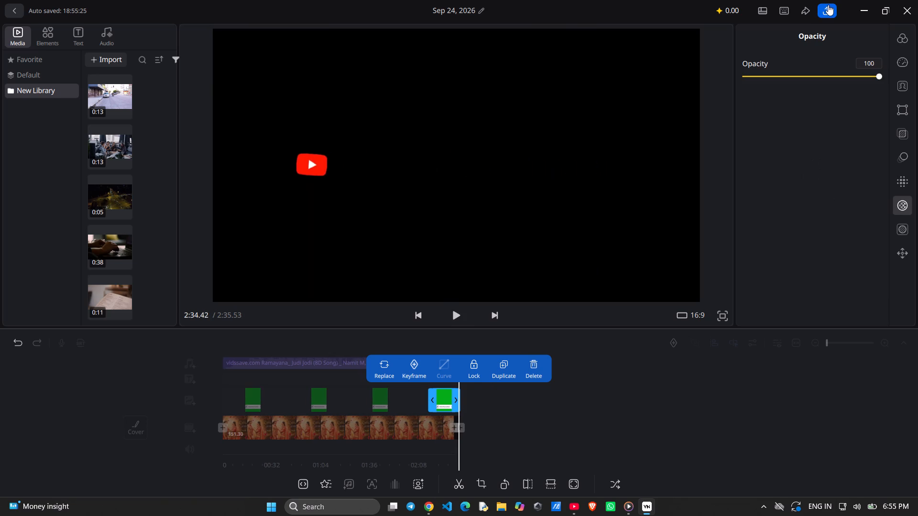
pyautogui.hscroll(7, 755, 264)
pyautogui.hscroll(17, 587, 461)
pyautogui.press('space')
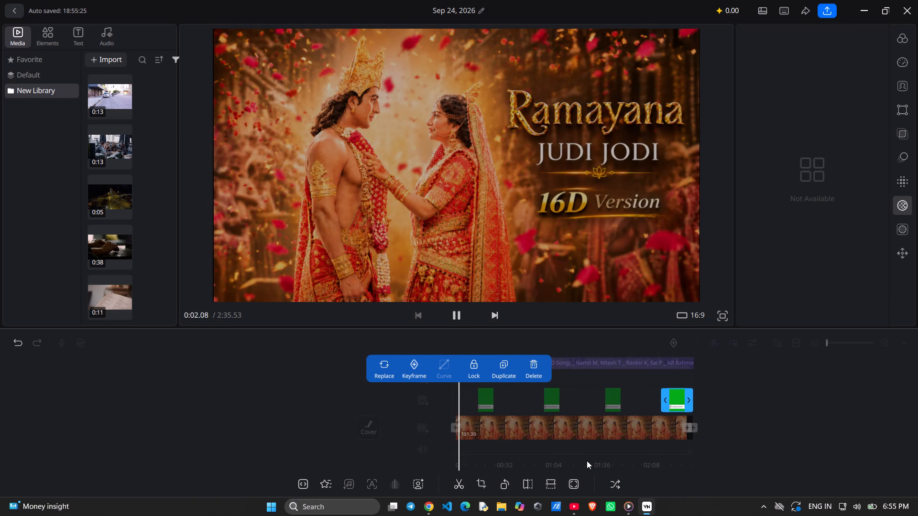
pyautogui.hscroll(19, 587, 461)
pyautogui.hscroll(9, 587, 461)
pyautogui.press('space')
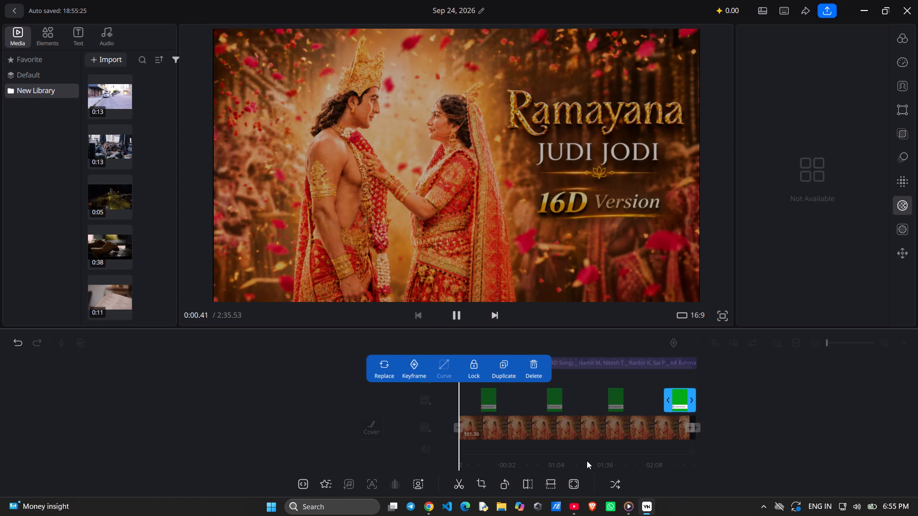
# Deselect the subscribe overlay and look over the whole timeline to examine where the overlays, poster and song fall.
pyautogui.click(615, 375)
pyautogui.scroll(-1, 615, 375)
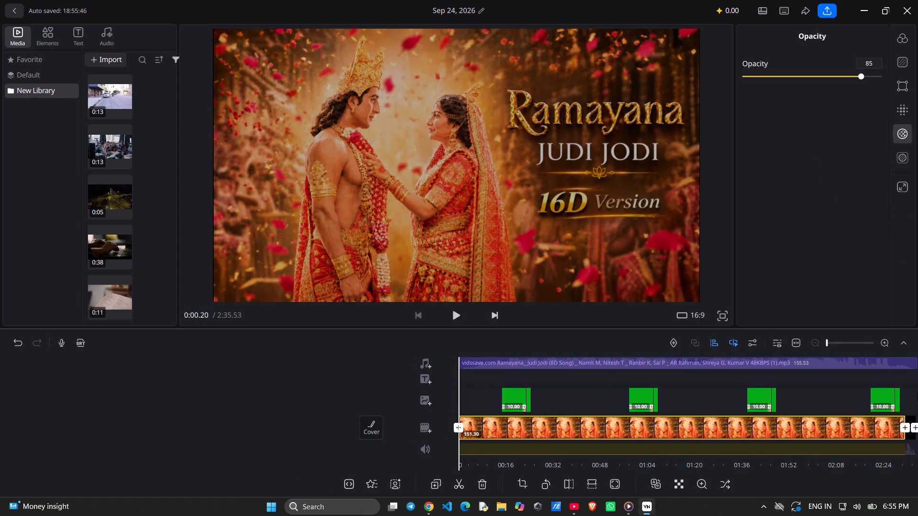
pyautogui.hscroll(12, 917, 393)
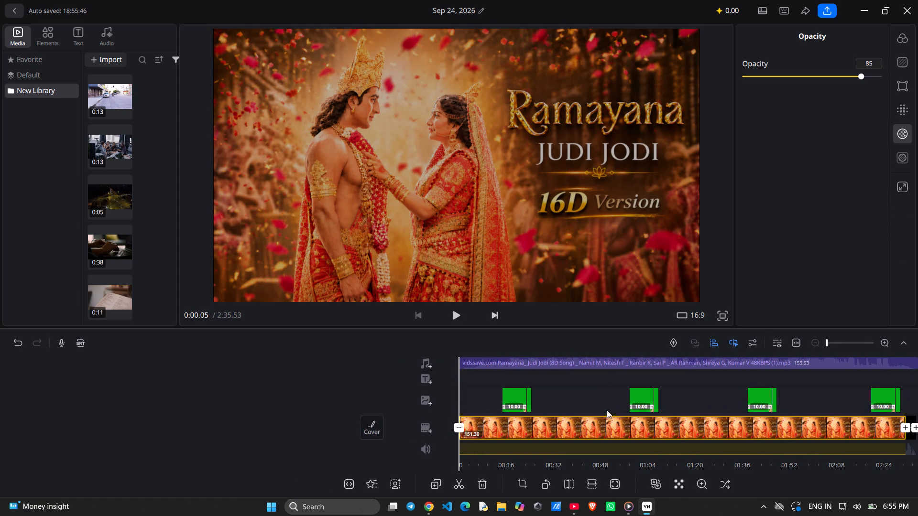
pyautogui.click(455, 434)
pyautogui.doubleClick(455, 434)
pyautogui.hscroll(-11, 455, 434)
pyautogui.hscroll(-14, 455, 434)
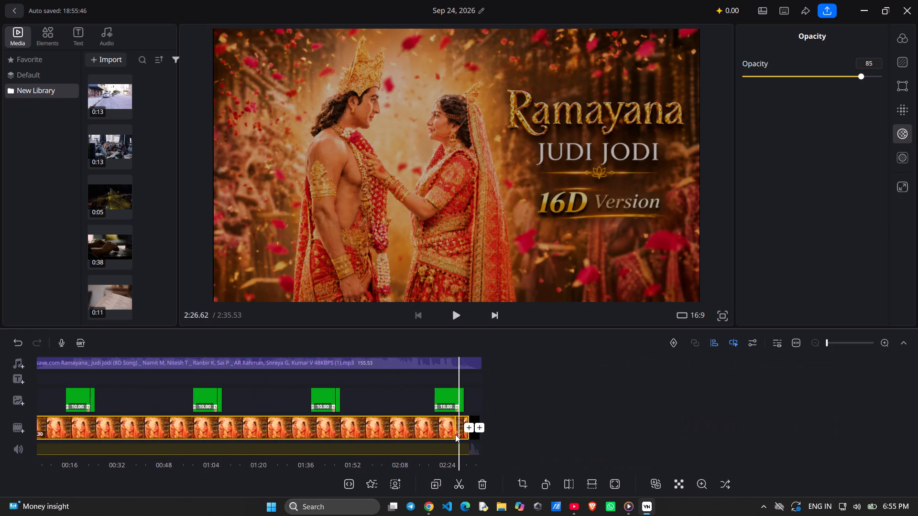
pyautogui.hscroll(-2, 455, 434)
pyautogui.hscroll(7, 455, 434)
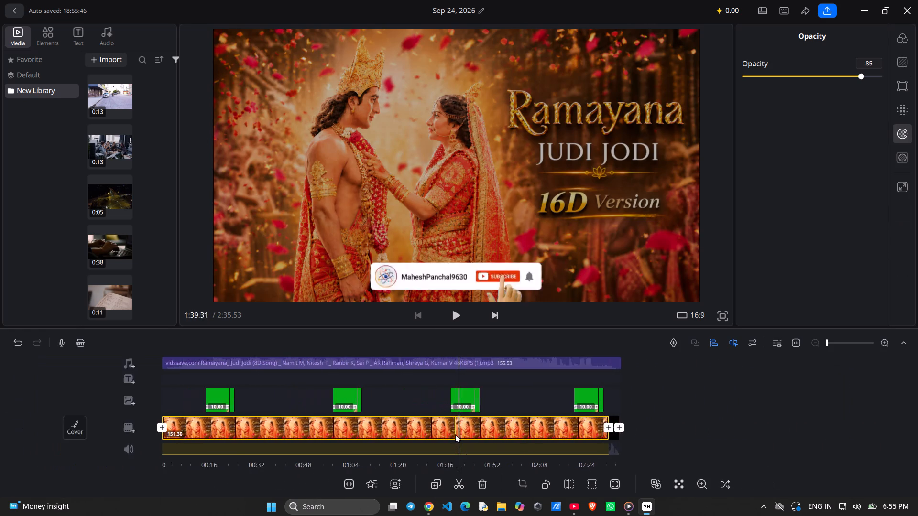
pyautogui.hscroll(3, 455, 434)
# Undo the edits step by step back to the original Alfaaz poster and Alfaaz 16D audio.
pyautogui.hotkey('ctrl', 'z')
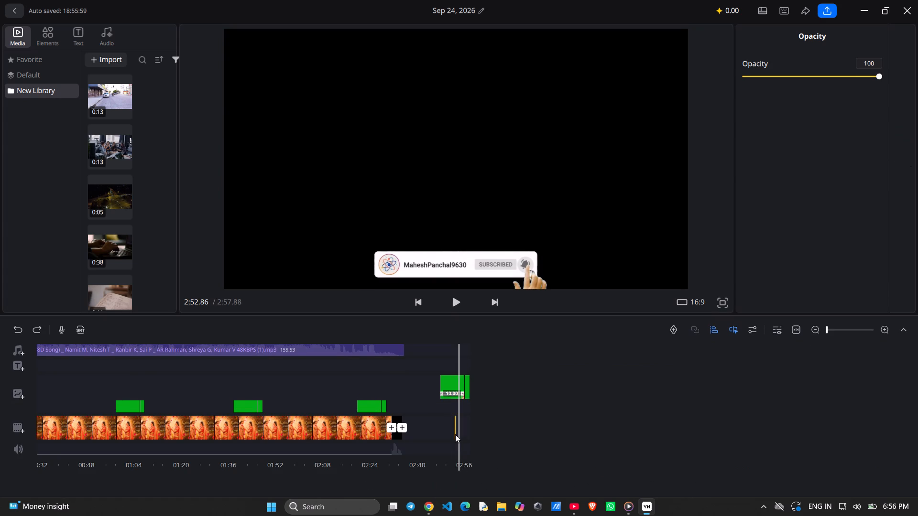
pyautogui.hotkey('ctrl', 'z')
pyautogui.hotkey('ctrl', 'z')
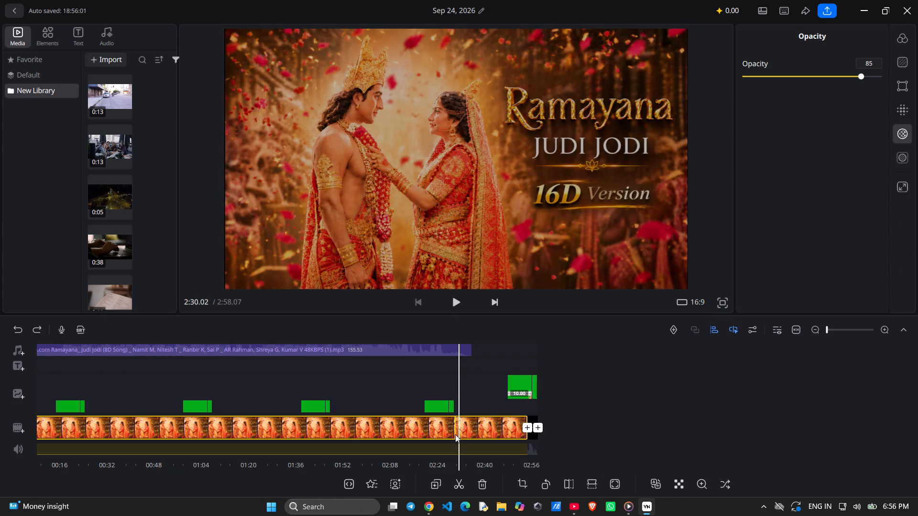
pyautogui.keyDown('ctrl'); pyautogui.scroll(-1, 455, 434); pyautogui.keyUp('ctrl')
pyautogui.scroll(-2, 455, 434)
pyautogui.hotkey('ctrl', 'z')
pyautogui.hotkey('ctrl', 'z')
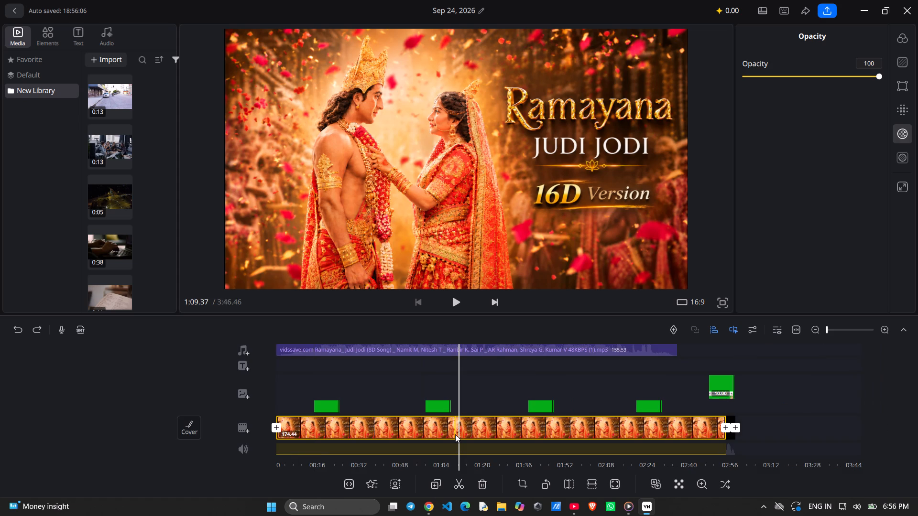
pyautogui.hotkey('ctrl', 'z')
pyautogui.hotkey('ctrl', 'z')
pyautogui.hotkey('ctrl', 'z')
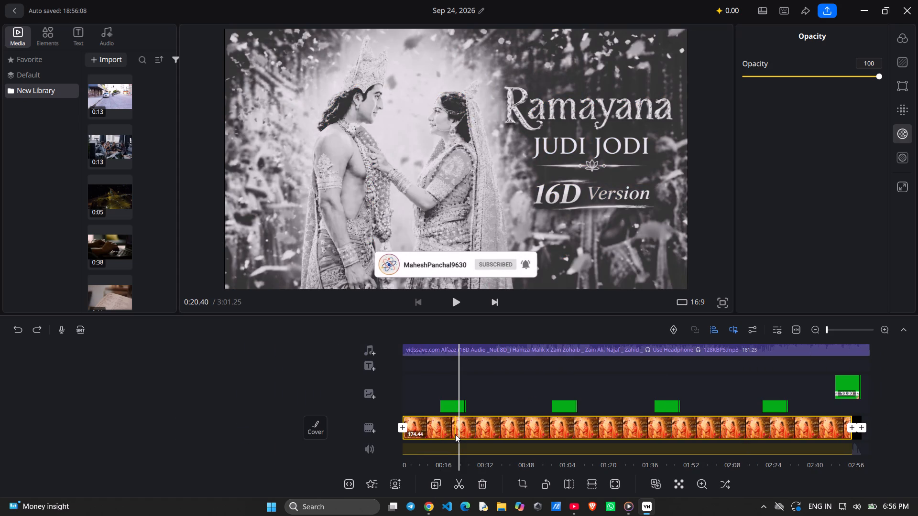
pyautogui.hotkey('ctrl', 'z')
pyautogui.hotkey('ctrl', 'z')
pyautogui.hscroll(8, 451, 432)
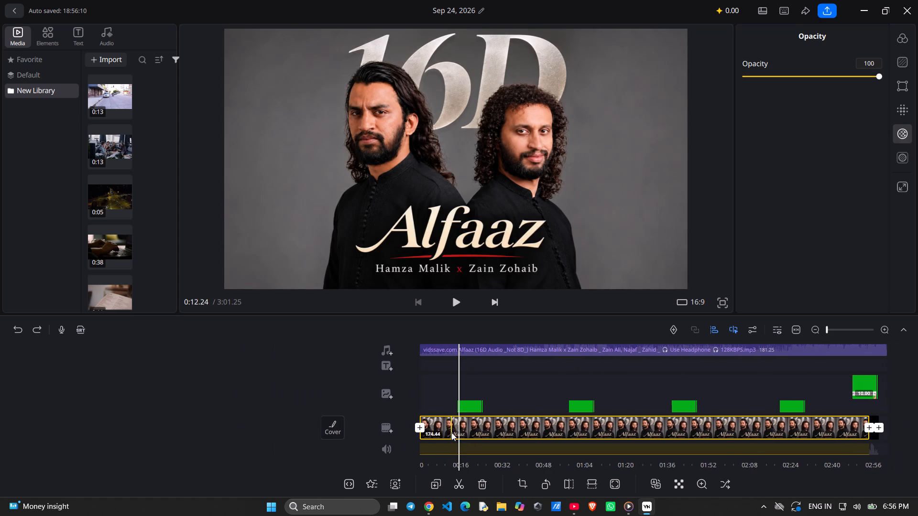
# Redo all undone edits from the Alfaaz version up to the shortened Ramayana Judi Jodi 16D timeline with the darkened poster.
pyautogui.hscroll(20, 451, 432)
pyautogui.hscroll(7, 451, 432)
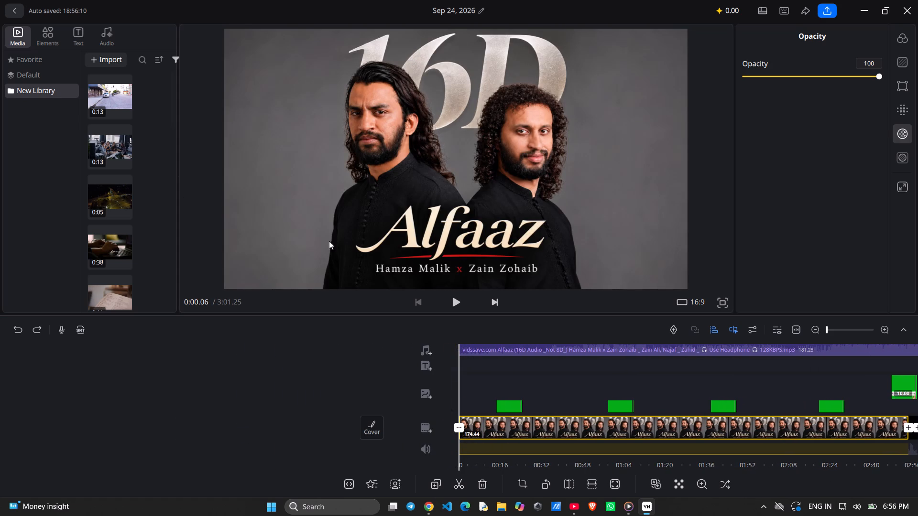
pyautogui.hotkey('ctrl', 'y')
pyautogui.hotkey('ctrl', 'y')
pyautogui.hotkey('ctrl', 'y')
pyautogui.hotkey('ctrl', 'y')
pyautogui.hotkey('ctrl', 'y')
pyautogui.hotkey('ctrl', 'y')
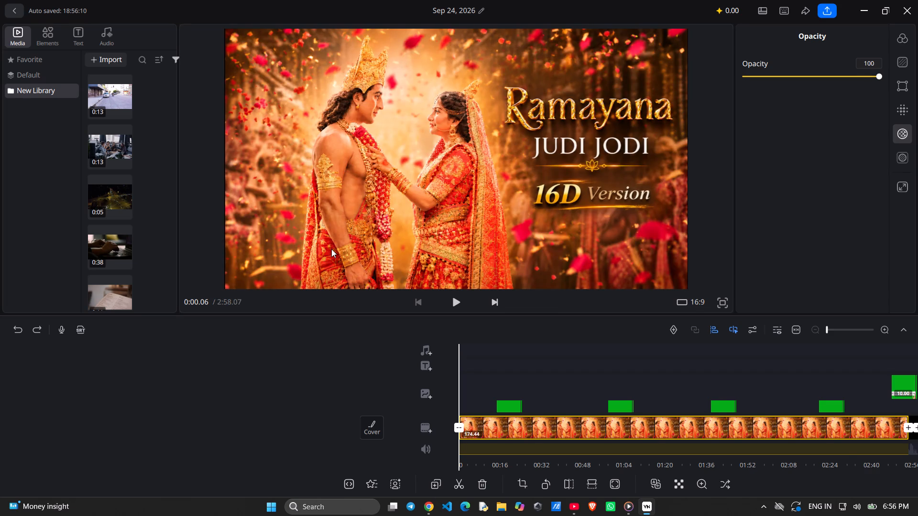
pyautogui.hotkey('ctrl', 'y')
pyautogui.hotkey('ctrl', 'y')
pyautogui.hotkey('ctrl', 'y')
pyautogui.hotkey('ctrl', 'y')
pyautogui.hotkey('ctrl', 'y')
pyautogui.hotkey('ctrl', 'y')
pyautogui.hotkey('ctrl', 'y')
pyautogui.hotkey('ctrl', 'y')
pyautogui.hotkey('ctrl', 'y')
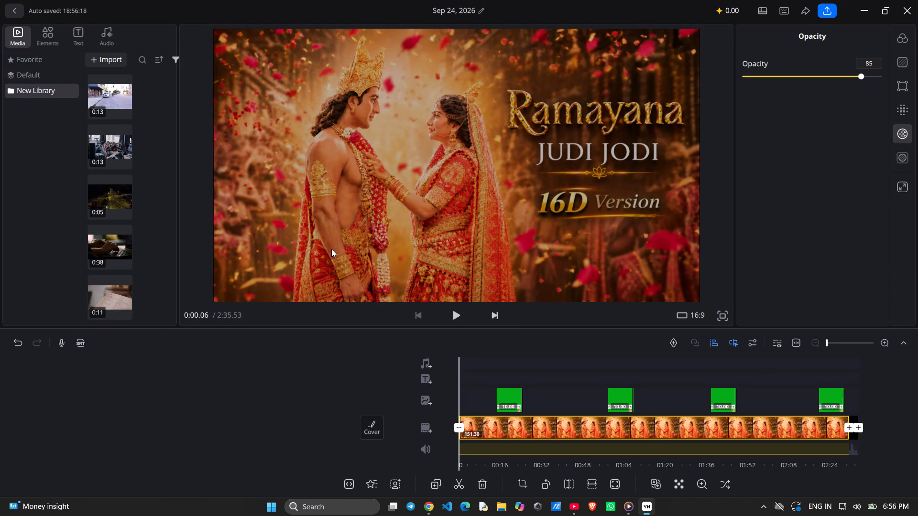
pyautogui.hotkey('ctrl', 'y')
pyautogui.hotkey('ctrl', 'y')
pyautogui.hotkey('ctrl', 'y')
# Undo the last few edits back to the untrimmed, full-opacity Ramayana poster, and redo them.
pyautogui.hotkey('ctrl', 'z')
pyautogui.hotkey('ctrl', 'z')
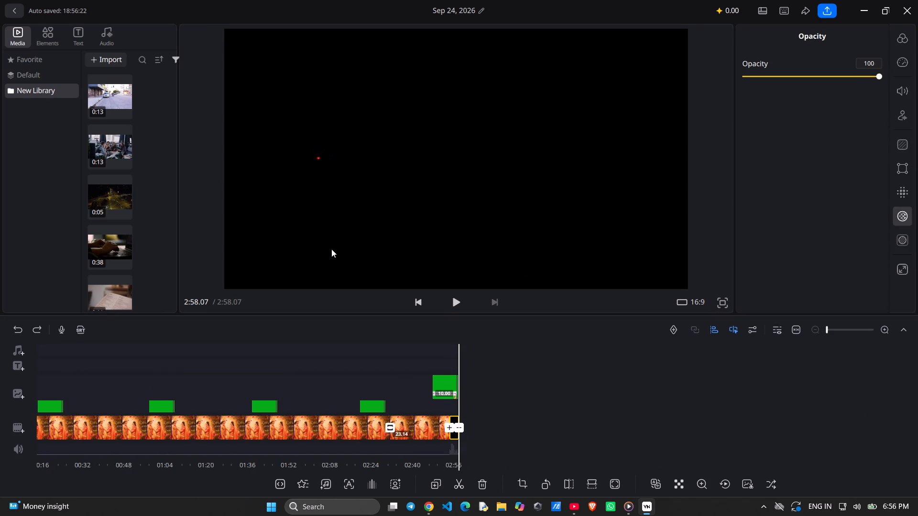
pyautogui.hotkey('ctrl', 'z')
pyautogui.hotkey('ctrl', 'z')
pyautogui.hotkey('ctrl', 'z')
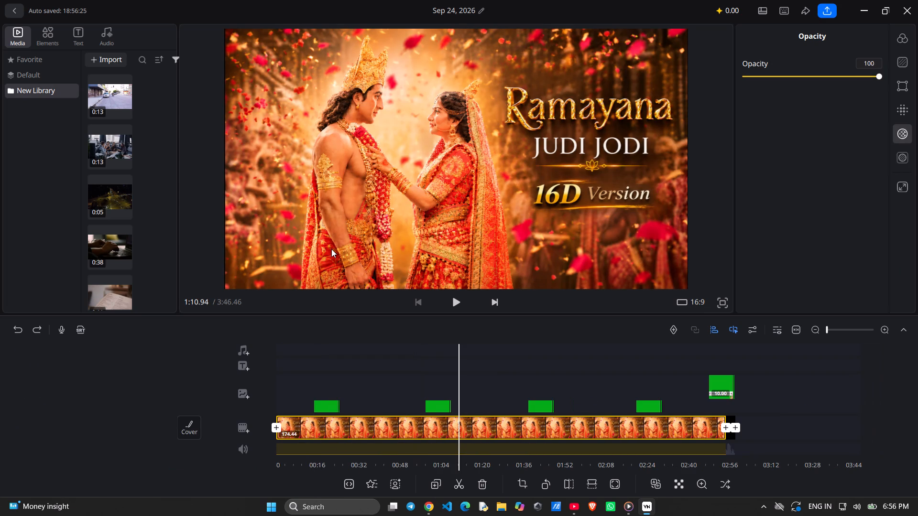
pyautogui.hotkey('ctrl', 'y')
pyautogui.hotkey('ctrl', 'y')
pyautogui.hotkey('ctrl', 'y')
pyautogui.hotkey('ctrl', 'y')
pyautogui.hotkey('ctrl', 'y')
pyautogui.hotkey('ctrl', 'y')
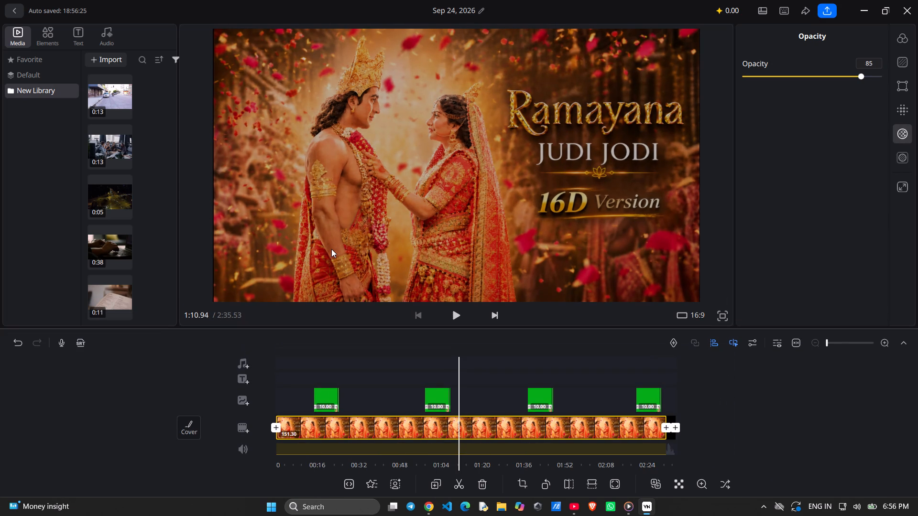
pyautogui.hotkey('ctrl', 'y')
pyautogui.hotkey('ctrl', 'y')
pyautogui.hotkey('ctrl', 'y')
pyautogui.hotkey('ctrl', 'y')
# Play the project from its beginning to check the opening seconds.
pyautogui.hscroll(20, 331, 249)
pyautogui.hscroll(5, 331, 249)
pyautogui.hscroll(15, 582, 410)
pyautogui.hscroll(9, 582, 410)
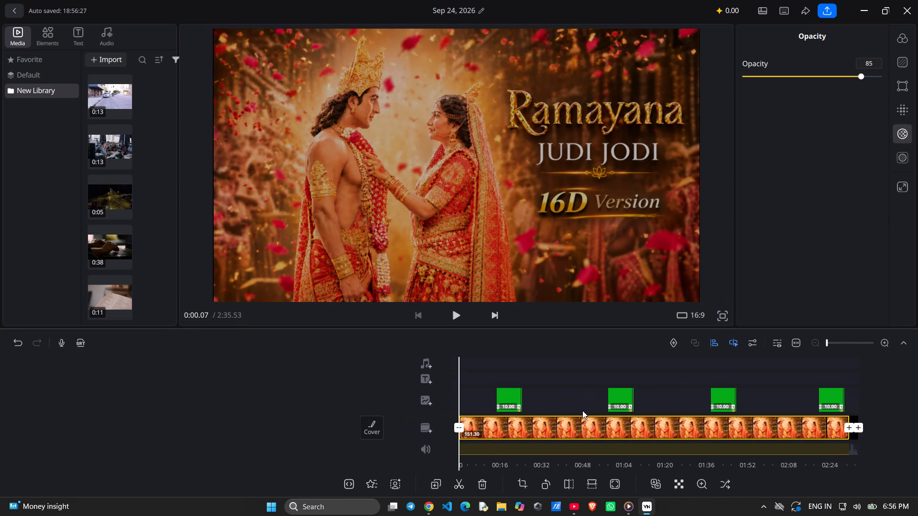
pyautogui.hscroll(1, 582, 410)
pyautogui.press('space')
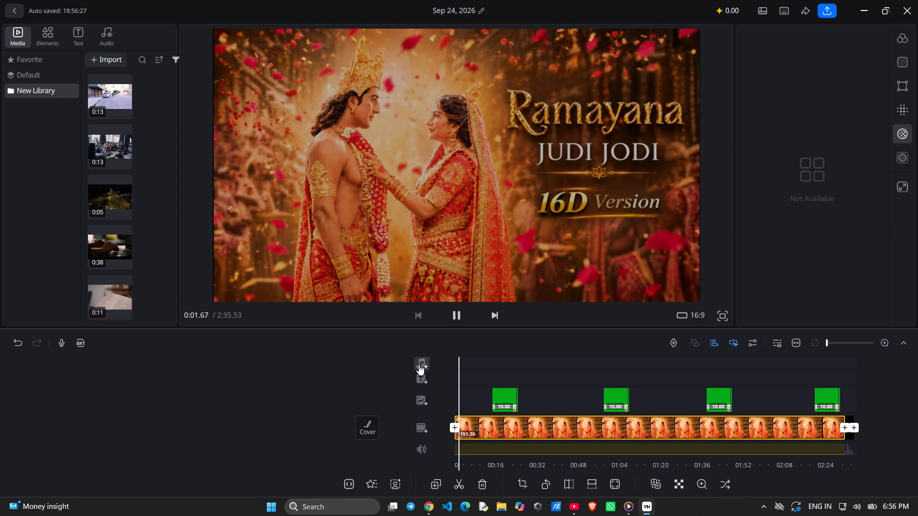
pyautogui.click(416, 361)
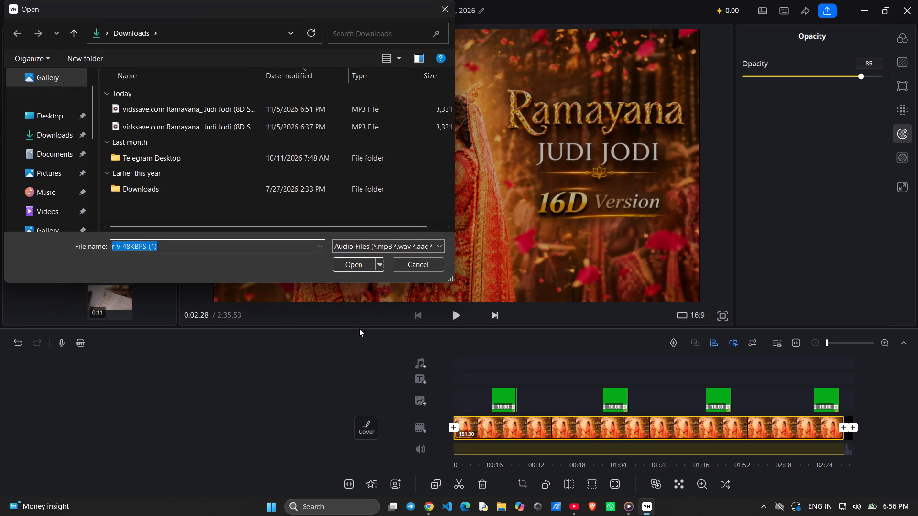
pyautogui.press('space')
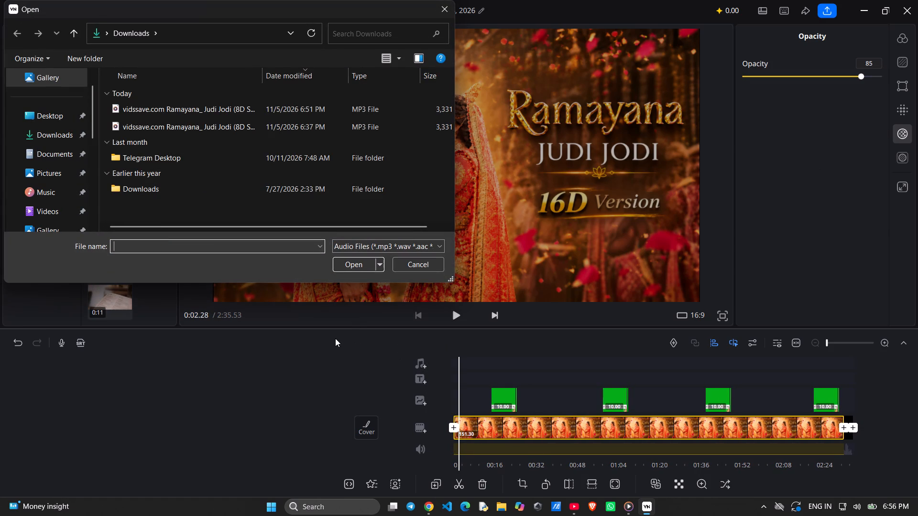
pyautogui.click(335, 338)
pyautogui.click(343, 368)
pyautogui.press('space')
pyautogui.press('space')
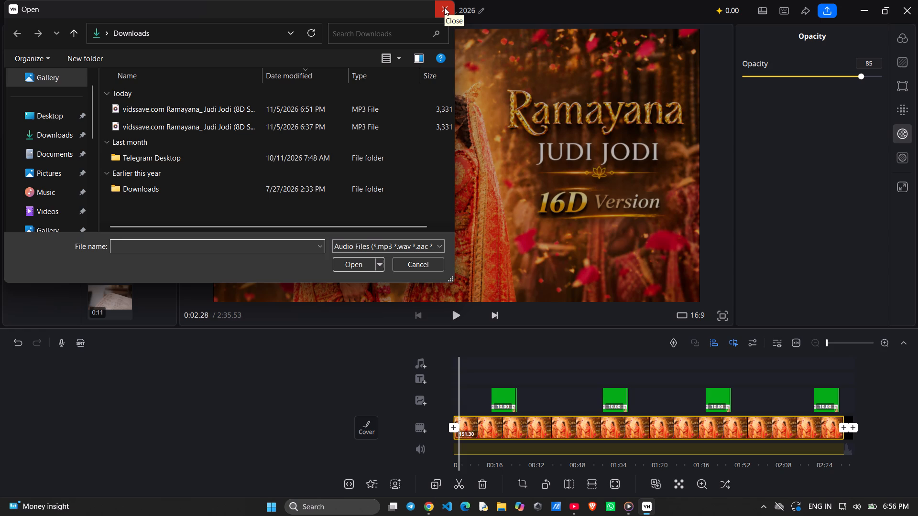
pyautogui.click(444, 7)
# Play more of the opening and the ending from about 2:27 to check them.
pyautogui.press('space')
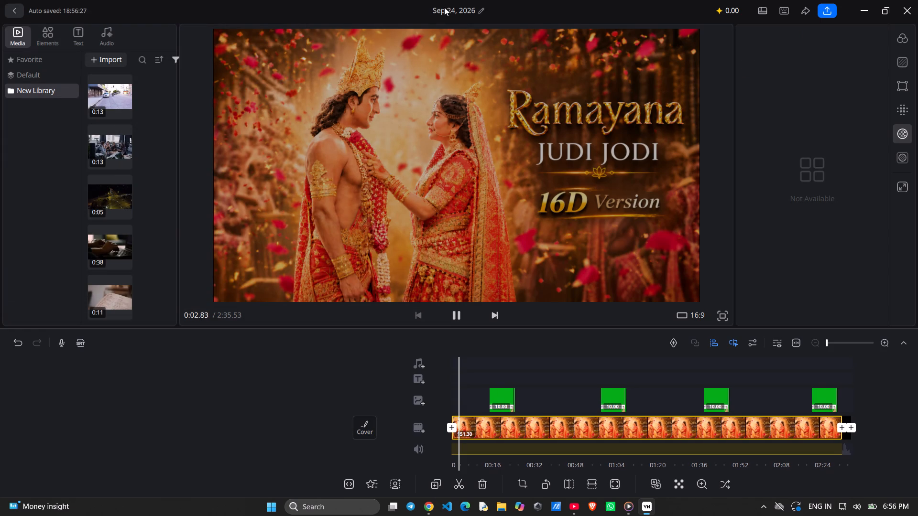
pyautogui.scroll(-2, 527, 348)
pyautogui.scroll(4, 527, 348)
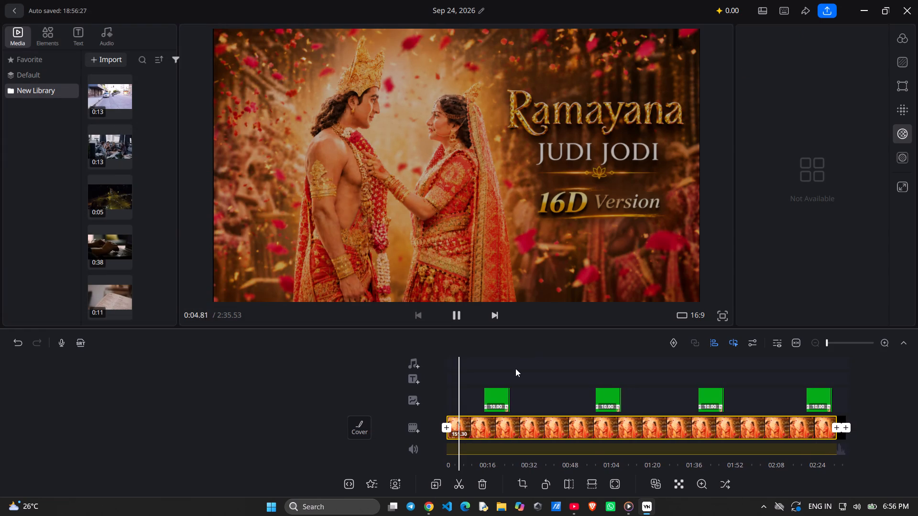
pyautogui.hscroll(-15, 670, 430)
pyautogui.hscroll(1, 670, 430)
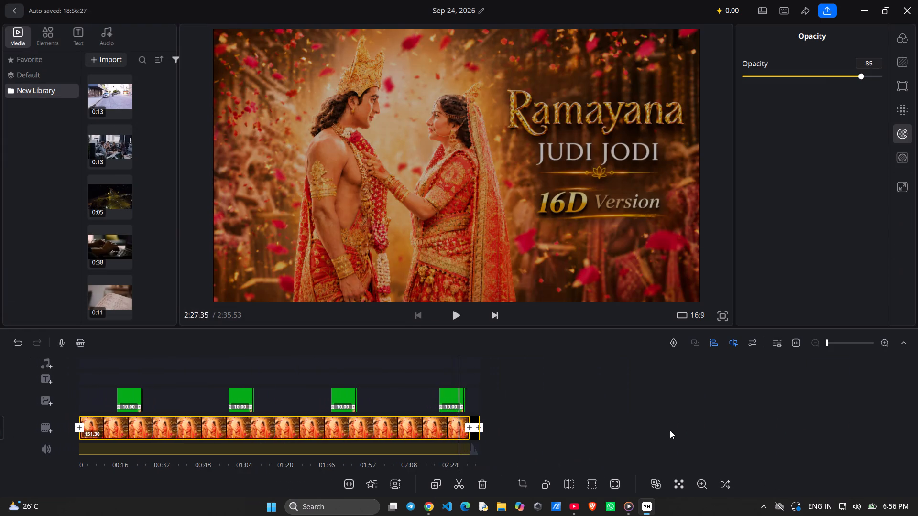
pyautogui.hscroll(1, 670, 430)
pyautogui.press('space')
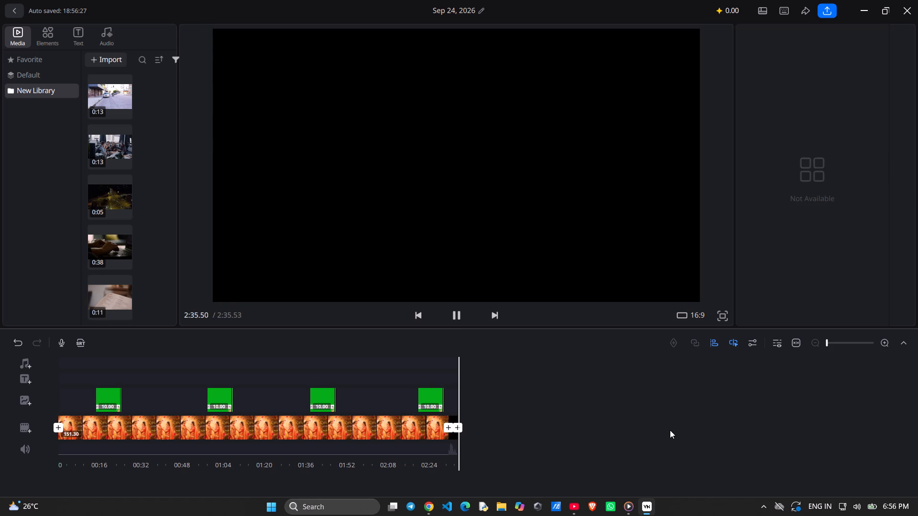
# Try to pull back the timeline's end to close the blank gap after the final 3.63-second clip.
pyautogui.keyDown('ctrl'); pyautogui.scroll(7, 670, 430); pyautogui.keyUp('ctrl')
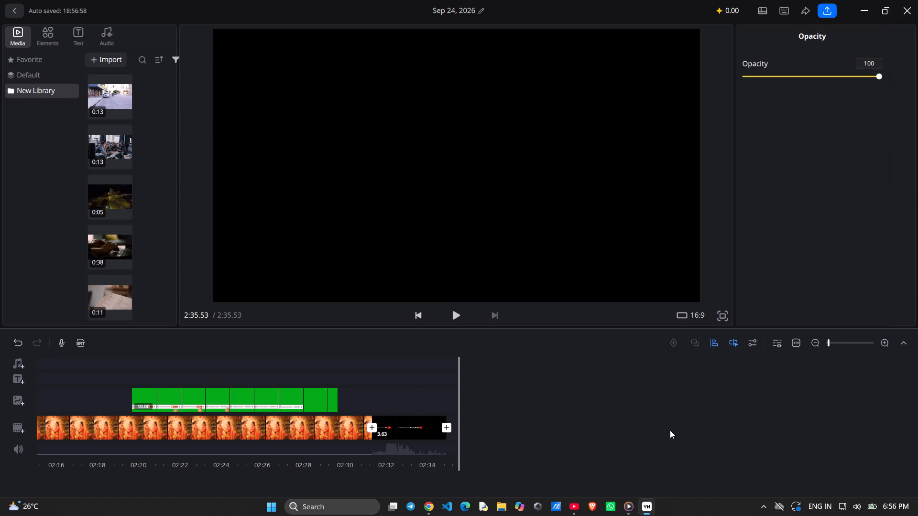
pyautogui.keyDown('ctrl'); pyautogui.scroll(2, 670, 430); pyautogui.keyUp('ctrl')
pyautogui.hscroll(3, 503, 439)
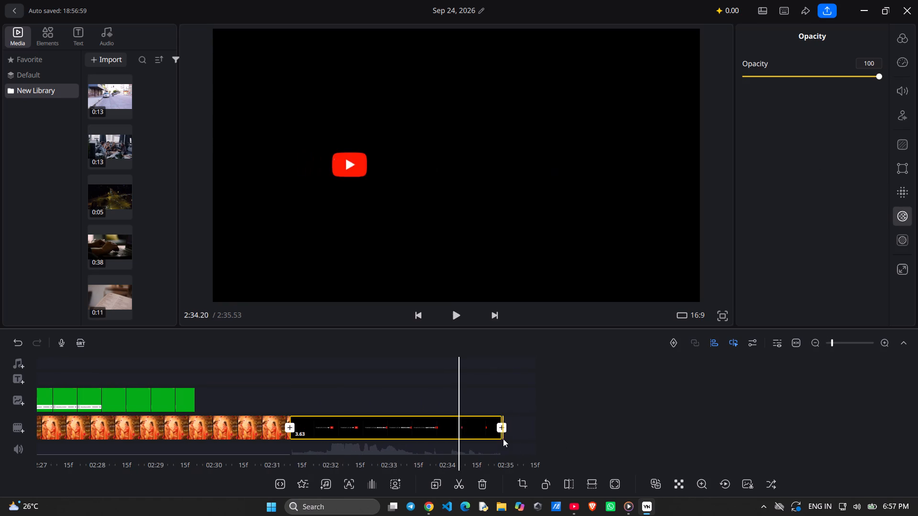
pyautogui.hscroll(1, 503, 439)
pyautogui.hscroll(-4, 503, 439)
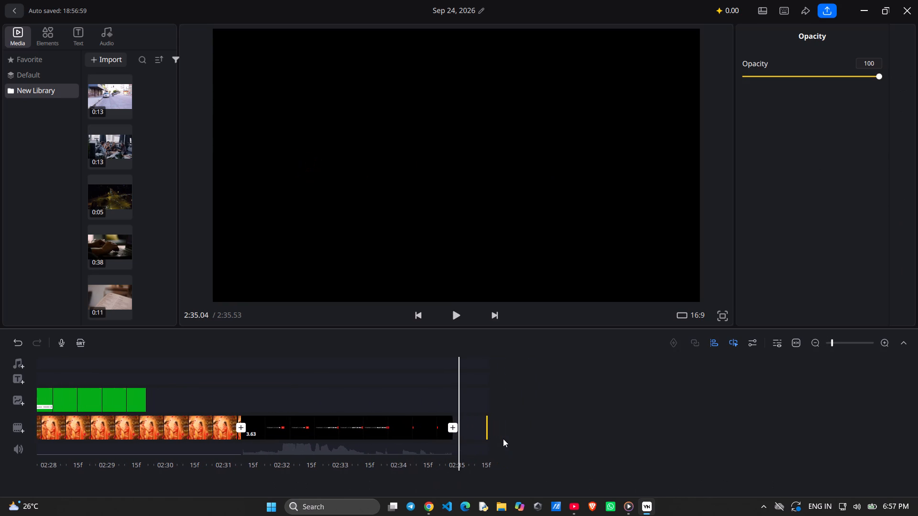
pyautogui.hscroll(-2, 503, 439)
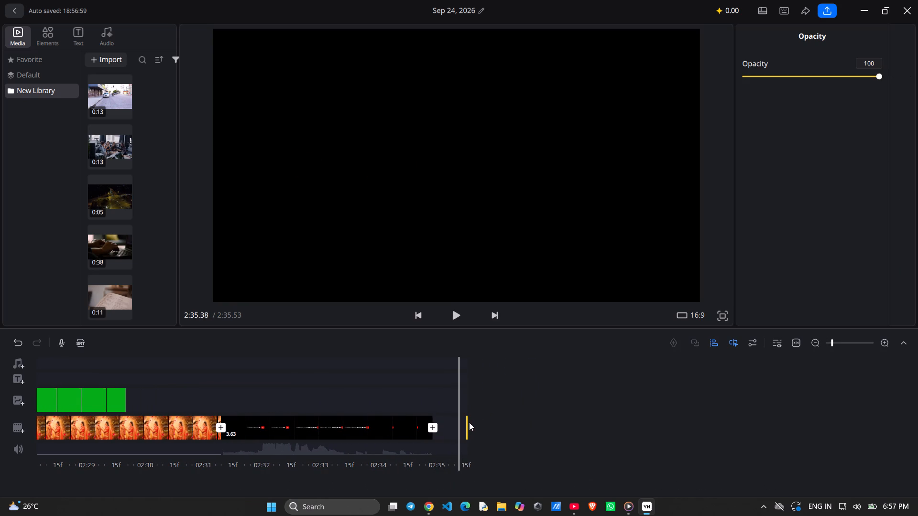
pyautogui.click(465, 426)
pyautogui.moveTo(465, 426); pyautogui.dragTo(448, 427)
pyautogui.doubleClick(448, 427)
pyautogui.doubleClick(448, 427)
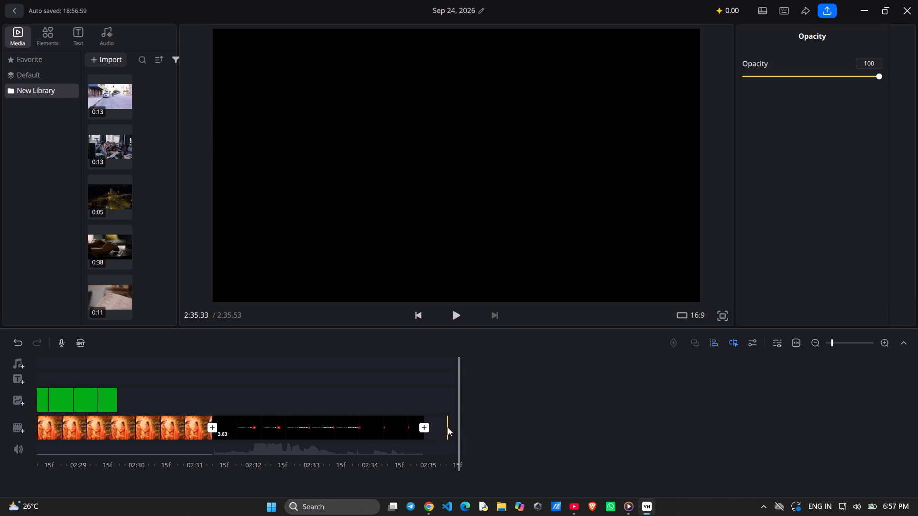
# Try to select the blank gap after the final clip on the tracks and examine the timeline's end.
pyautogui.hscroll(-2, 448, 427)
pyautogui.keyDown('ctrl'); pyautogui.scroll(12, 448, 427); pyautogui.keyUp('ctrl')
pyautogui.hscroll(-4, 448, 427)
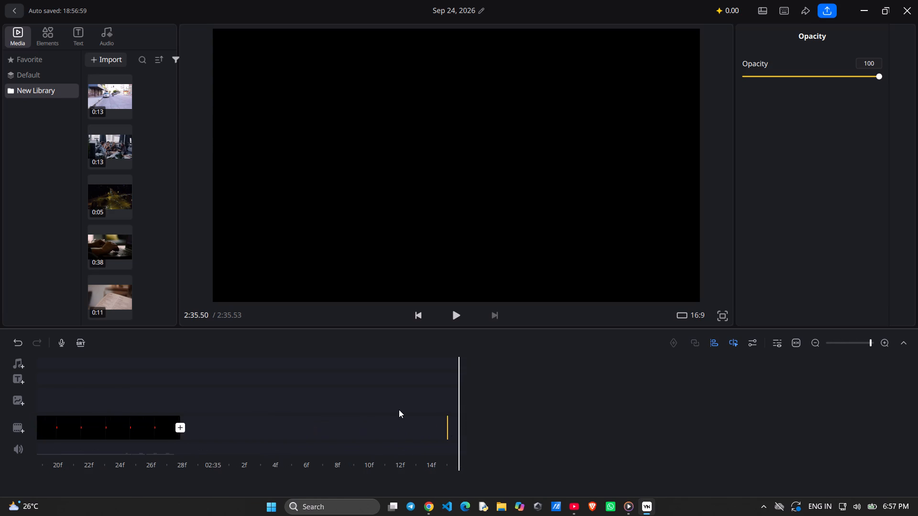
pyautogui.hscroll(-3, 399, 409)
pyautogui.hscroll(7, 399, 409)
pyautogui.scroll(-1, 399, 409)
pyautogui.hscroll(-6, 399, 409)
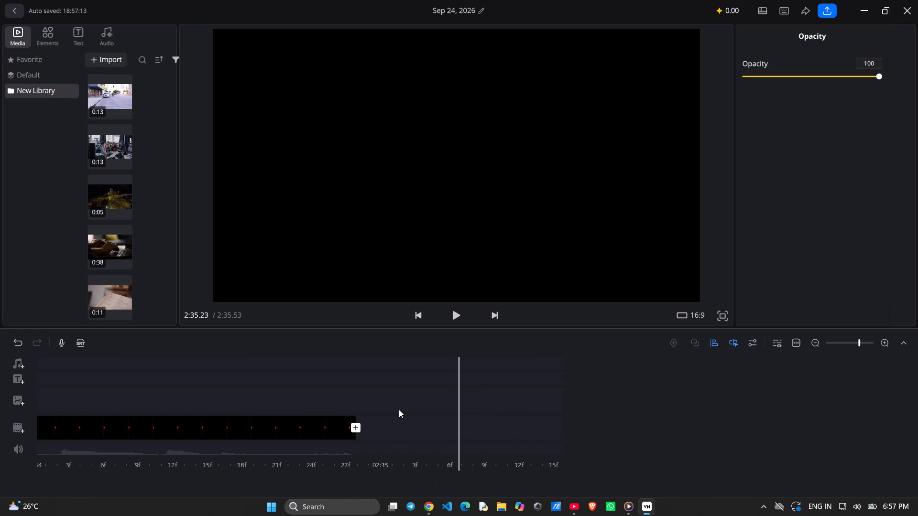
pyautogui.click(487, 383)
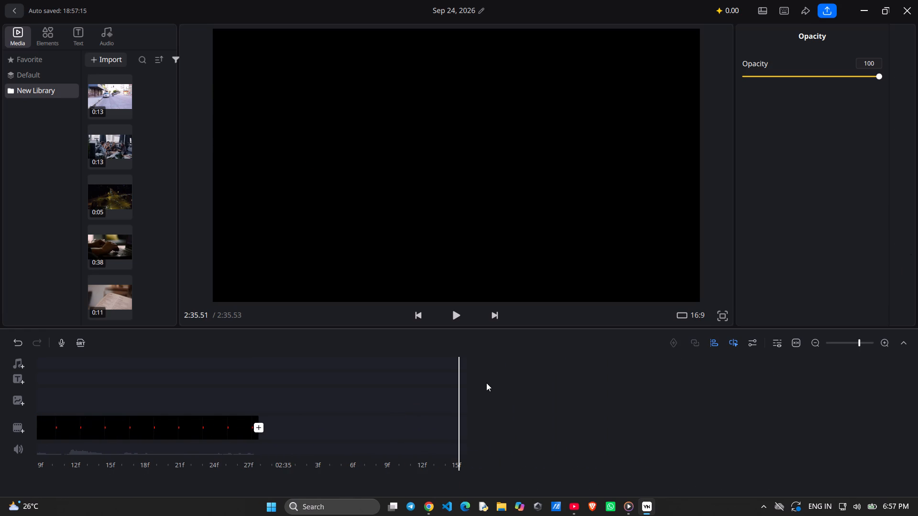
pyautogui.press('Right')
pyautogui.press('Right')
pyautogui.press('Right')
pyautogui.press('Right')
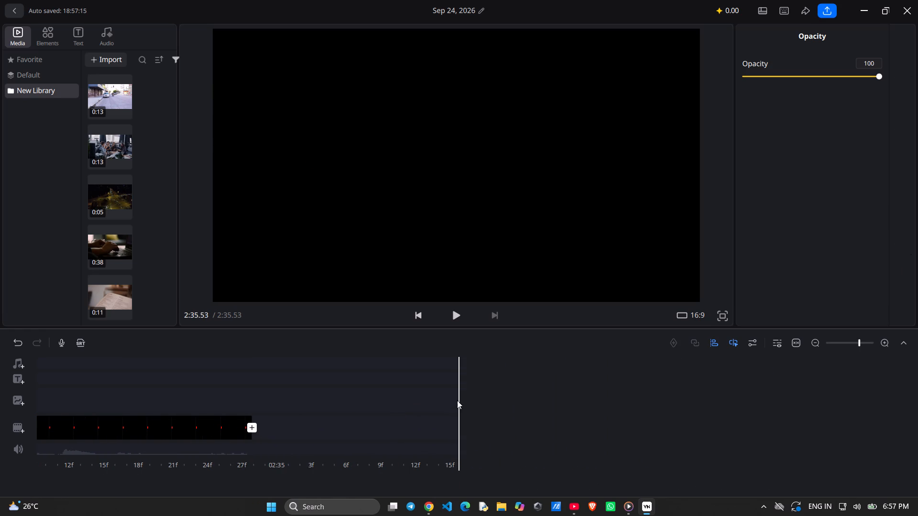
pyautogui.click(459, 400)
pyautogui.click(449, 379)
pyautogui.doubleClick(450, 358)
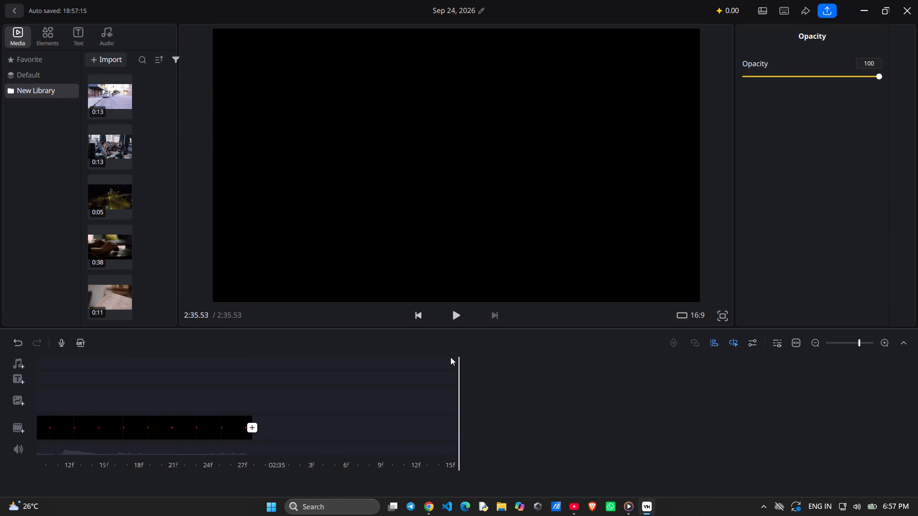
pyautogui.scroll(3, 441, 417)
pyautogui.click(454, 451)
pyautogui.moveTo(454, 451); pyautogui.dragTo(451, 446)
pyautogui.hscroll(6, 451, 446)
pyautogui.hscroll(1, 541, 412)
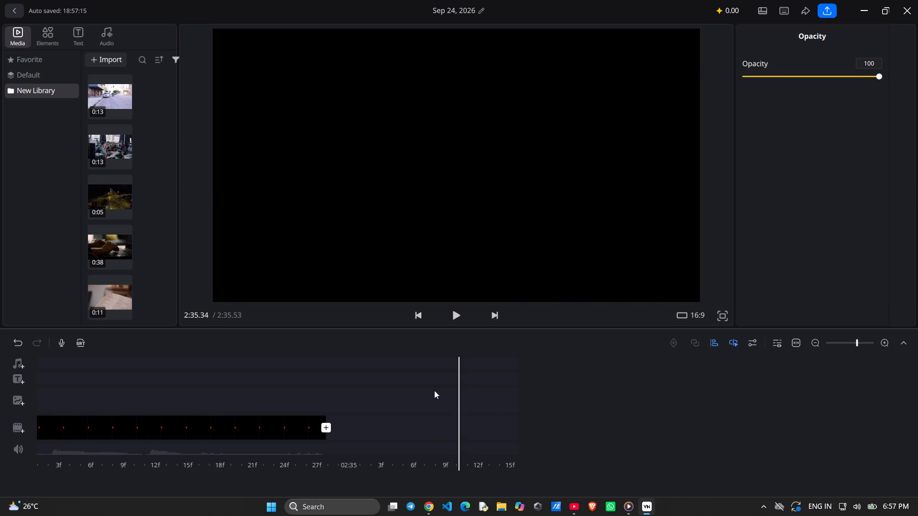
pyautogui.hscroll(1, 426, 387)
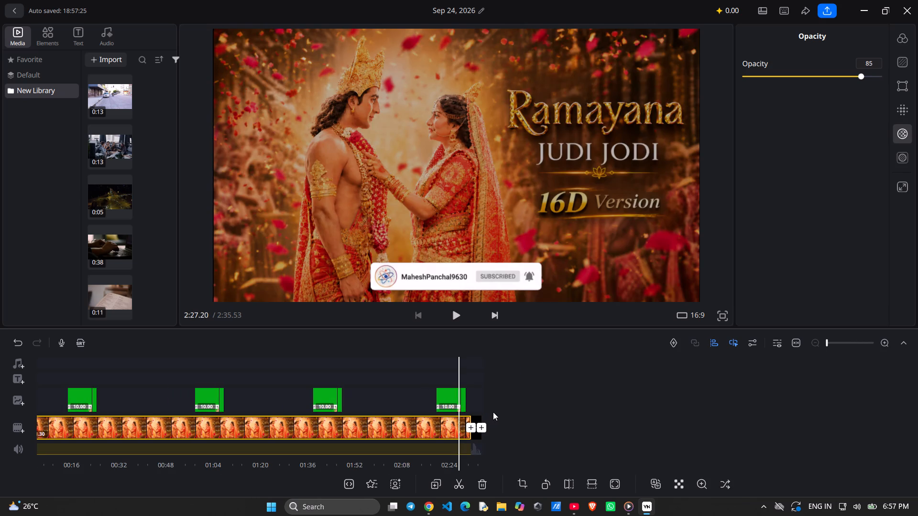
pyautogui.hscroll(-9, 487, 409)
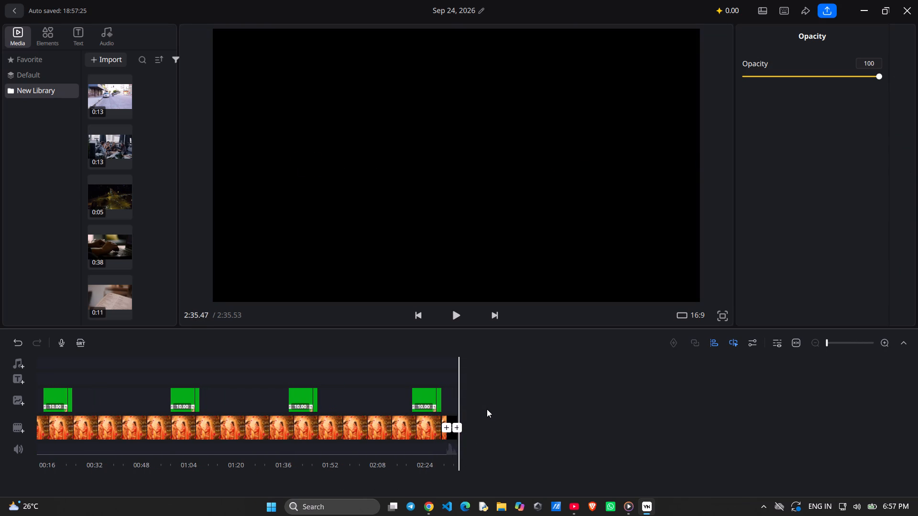
# Look through the Downloads folder for a clip to add to the main track.
pyautogui.hscroll(19, 432, 407)
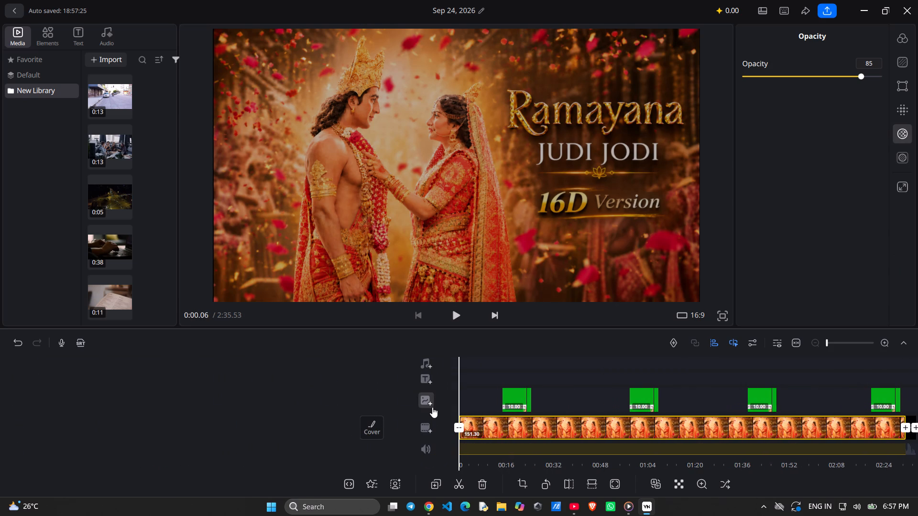
pyautogui.hscroll(3, 432, 407)
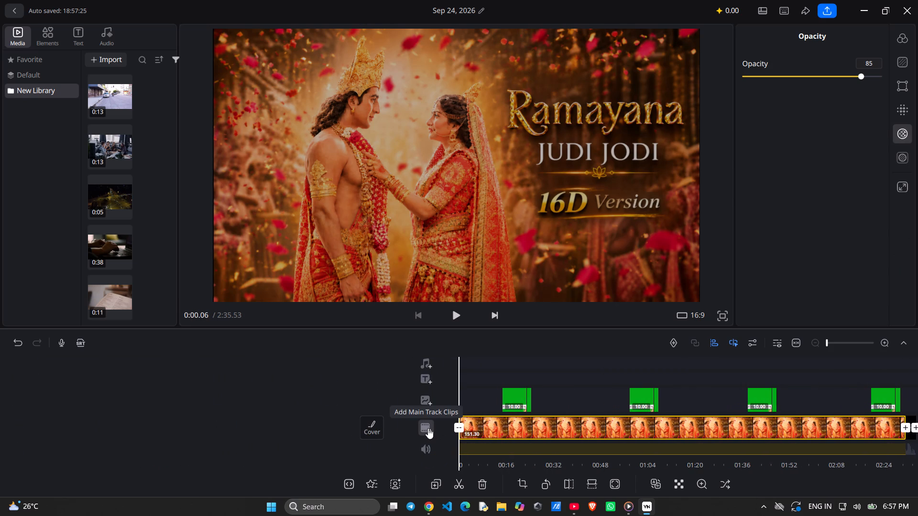
pyautogui.click(428, 427)
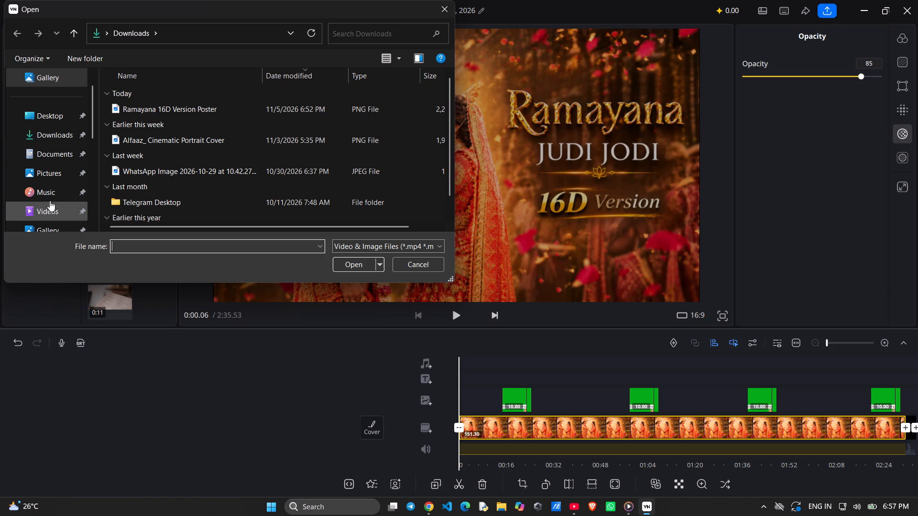
pyautogui.scroll(-2, 167, 172)
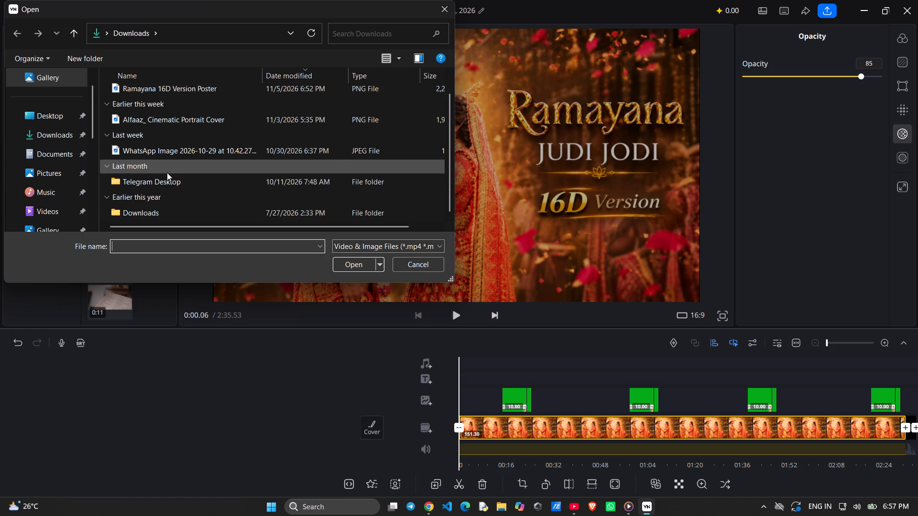
pyautogui.scroll(-7, 167, 172)
pyautogui.scroll(2, 167, 172)
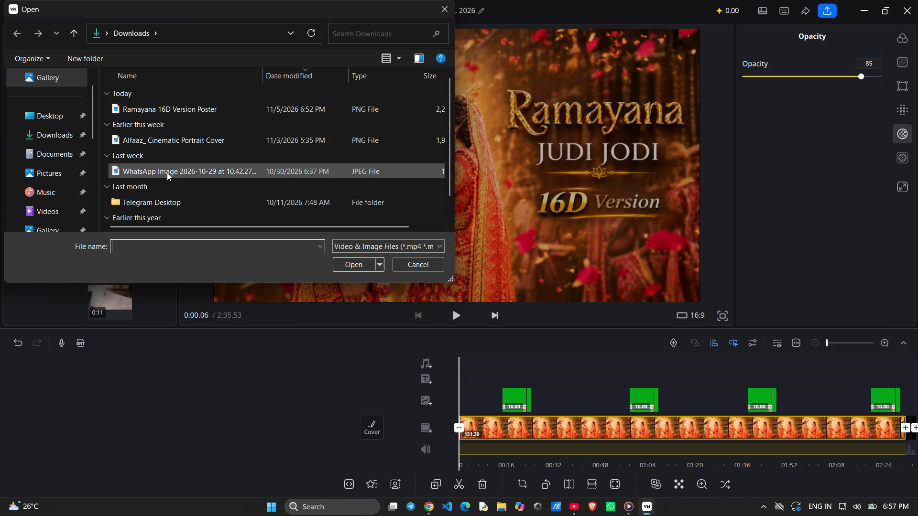
pyautogui.scroll(7, 167, 172)
pyautogui.click(542, 341)
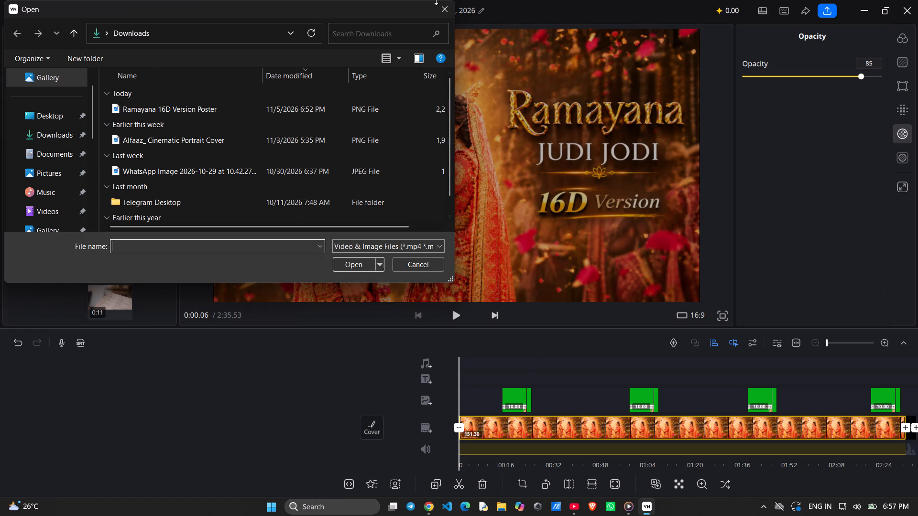
pyautogui.click(444, 6)
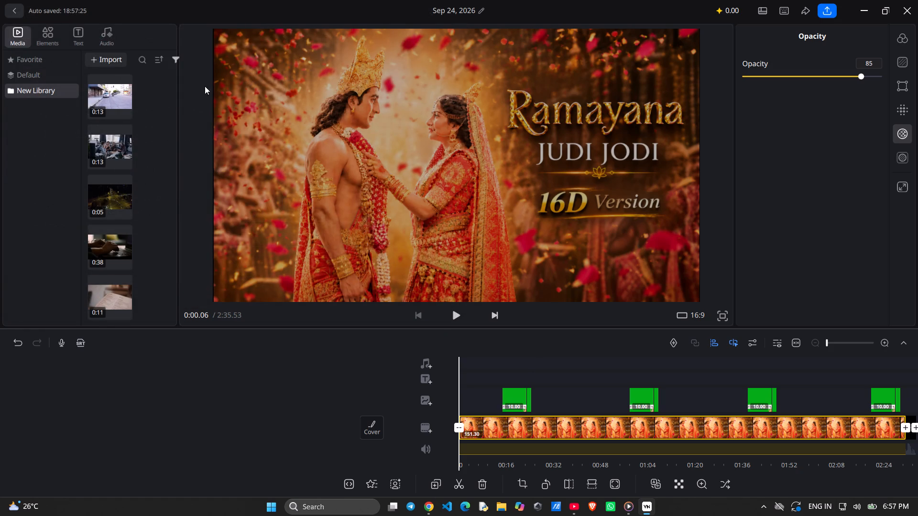
# Look through the New Library media and preview its clips, including the 6-second green screen template.
pyautogui.scroll(-7, 96, 231)
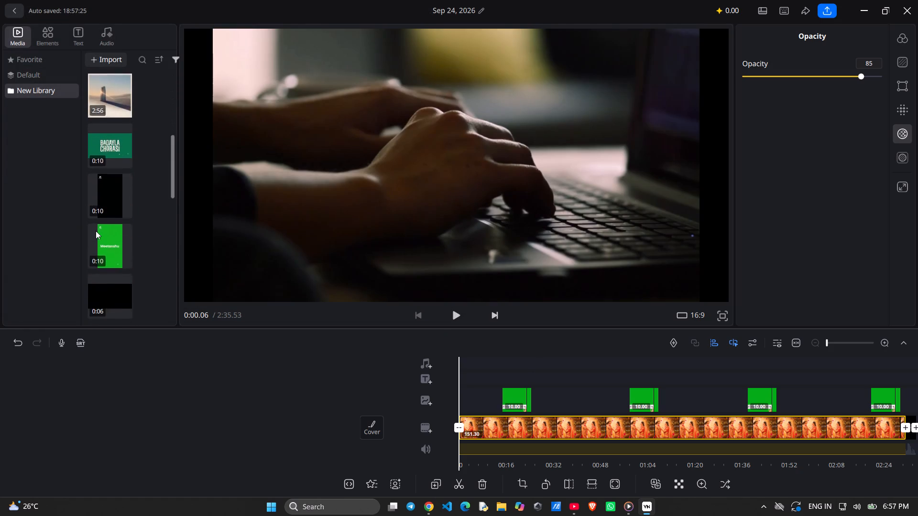
pyautogui.scroll(-2, 96, 231)
pyautogui.click(98, 285)
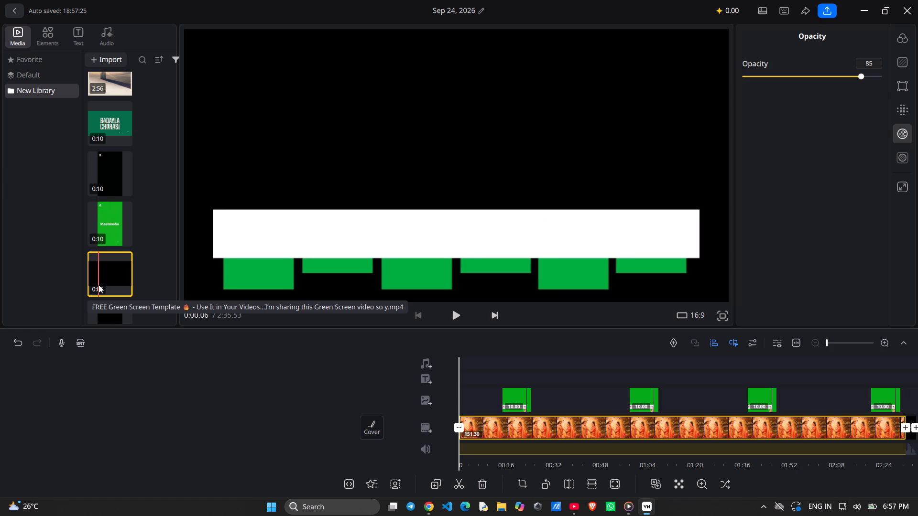
pyautogui.press('space')
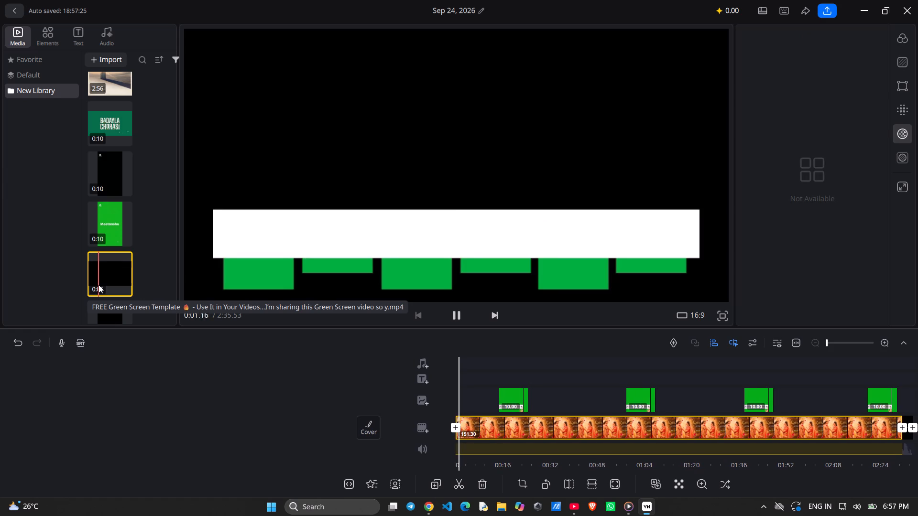
pyautogui.press('space')
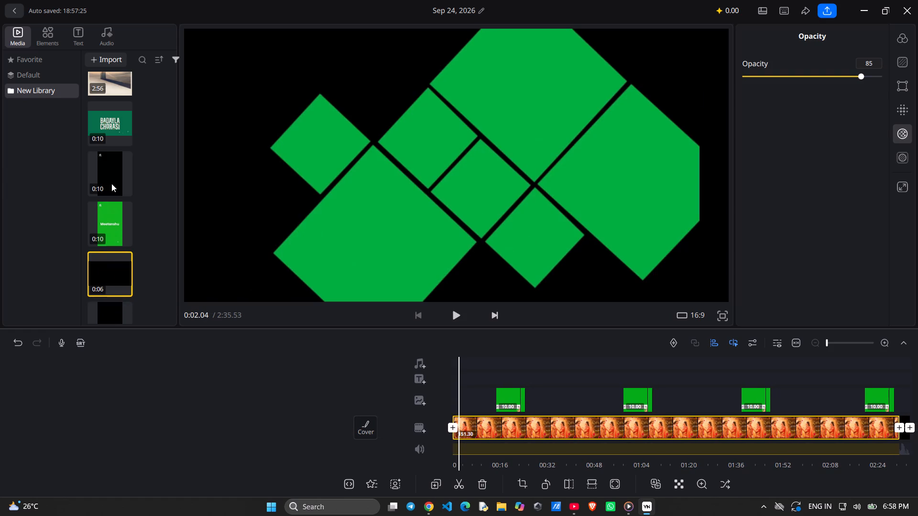
pyautogui.scroll(11, 111, 183)
pyautogui.scroll(-4, 114, 200)
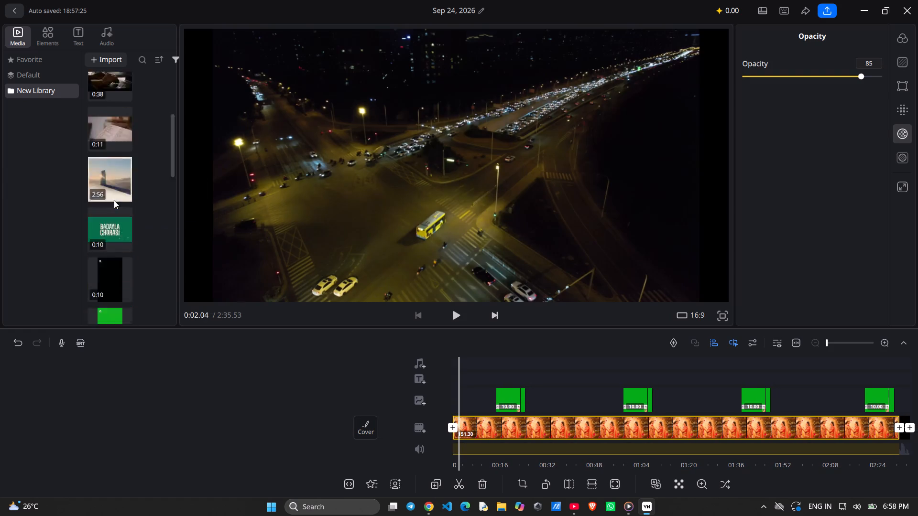
pyautogui.scroll(-8, 114, 200)
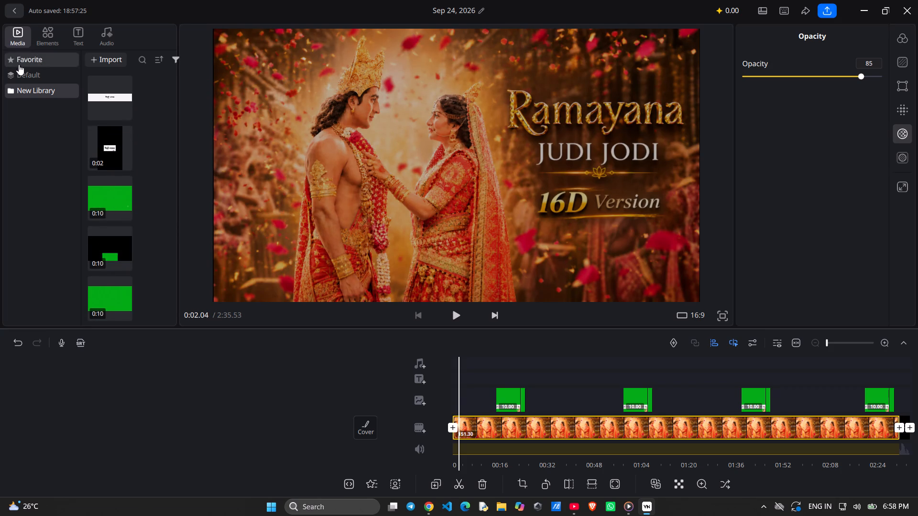
pyautogui.click(48, 8)
# Leave this project and open the 7:09 project named Nov 3, 2026.
pyautogui.click(14, 8)
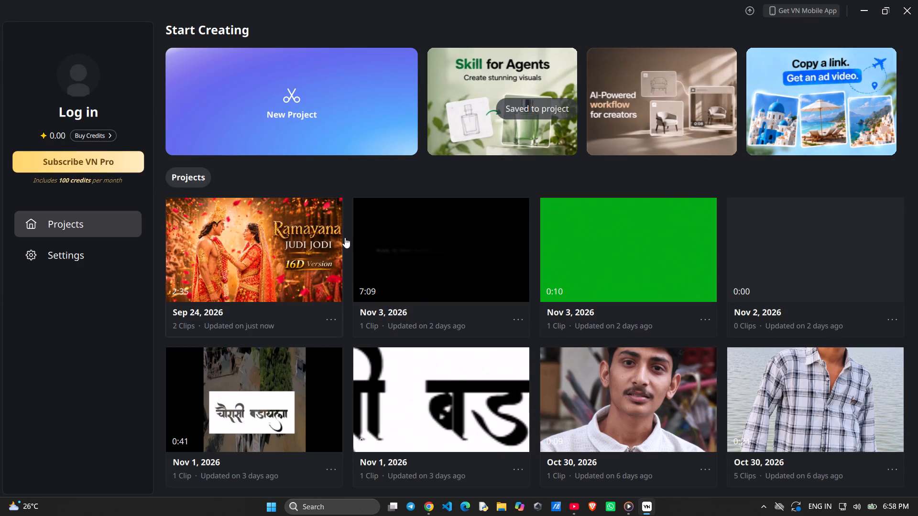
pyautogui.click(396, 226)
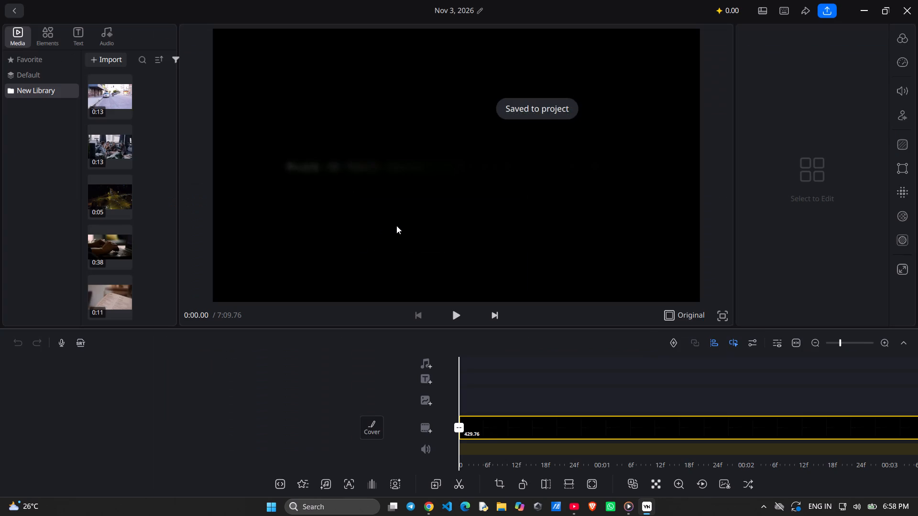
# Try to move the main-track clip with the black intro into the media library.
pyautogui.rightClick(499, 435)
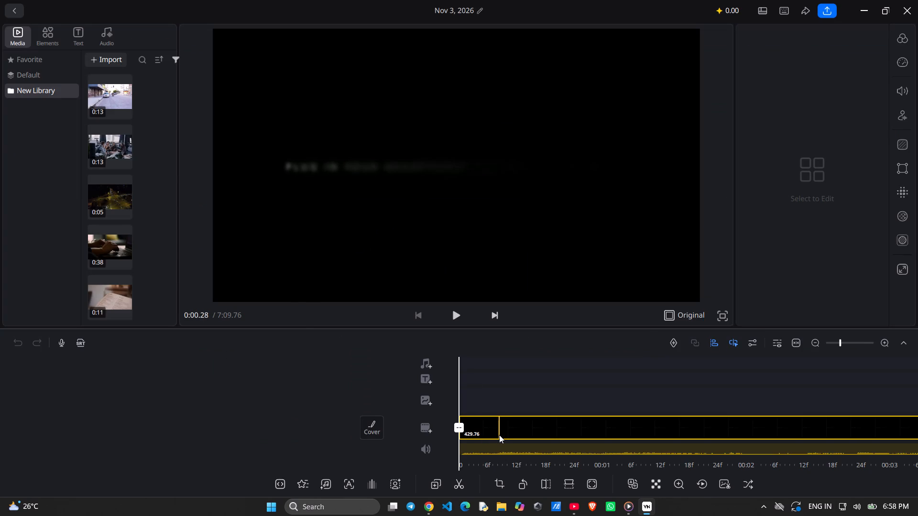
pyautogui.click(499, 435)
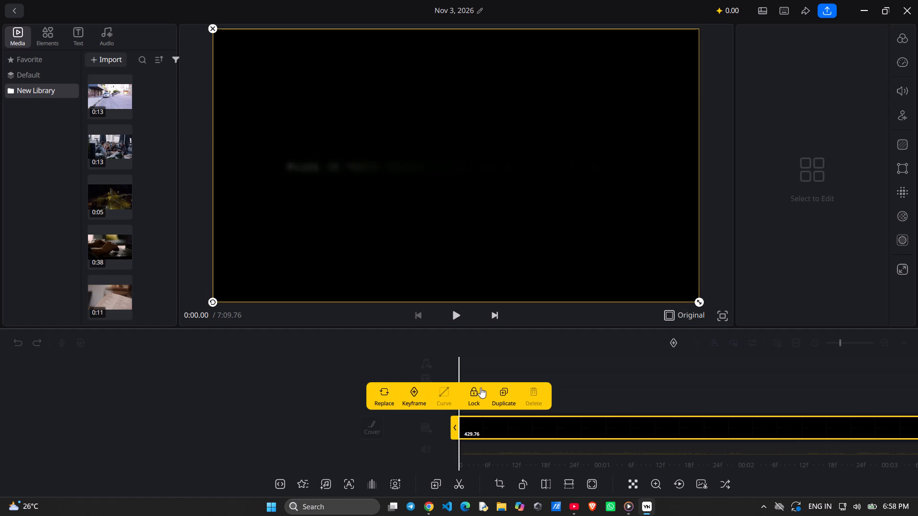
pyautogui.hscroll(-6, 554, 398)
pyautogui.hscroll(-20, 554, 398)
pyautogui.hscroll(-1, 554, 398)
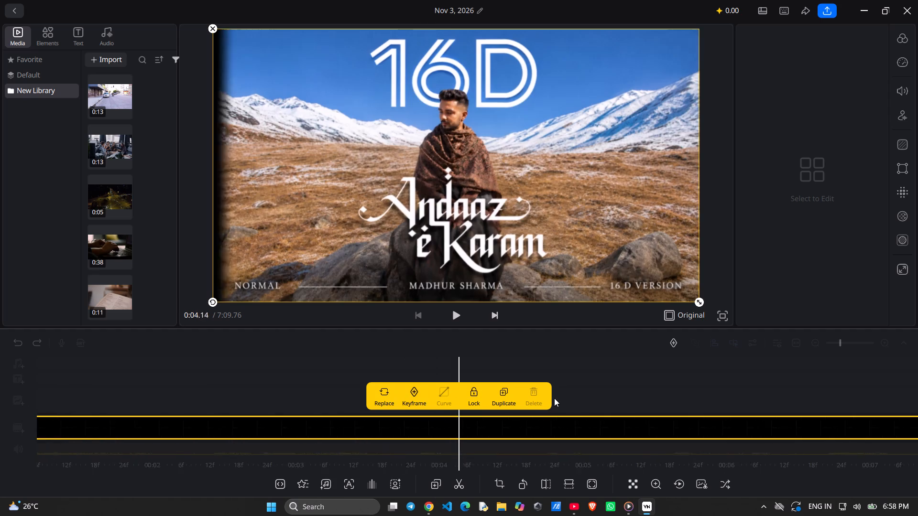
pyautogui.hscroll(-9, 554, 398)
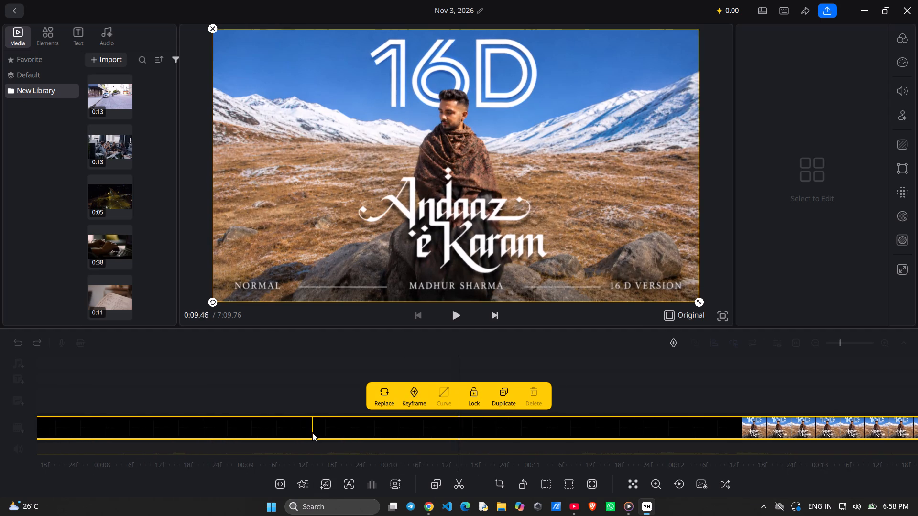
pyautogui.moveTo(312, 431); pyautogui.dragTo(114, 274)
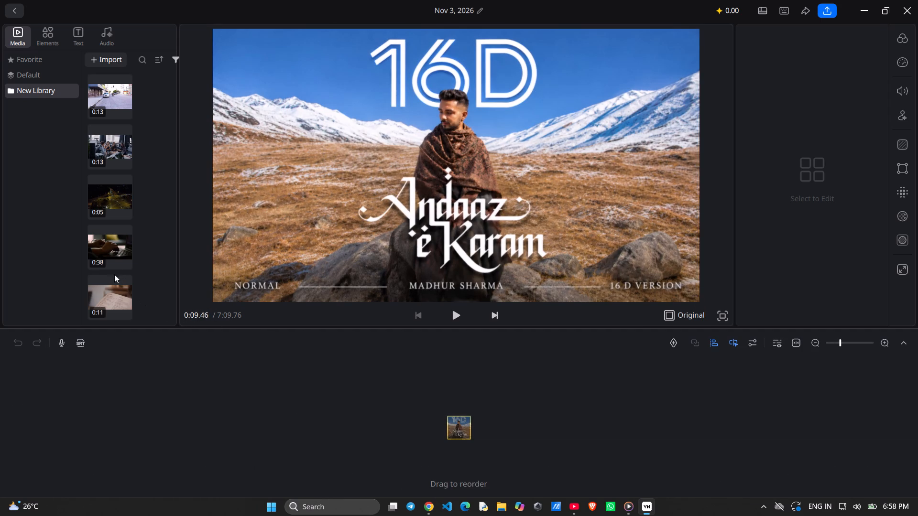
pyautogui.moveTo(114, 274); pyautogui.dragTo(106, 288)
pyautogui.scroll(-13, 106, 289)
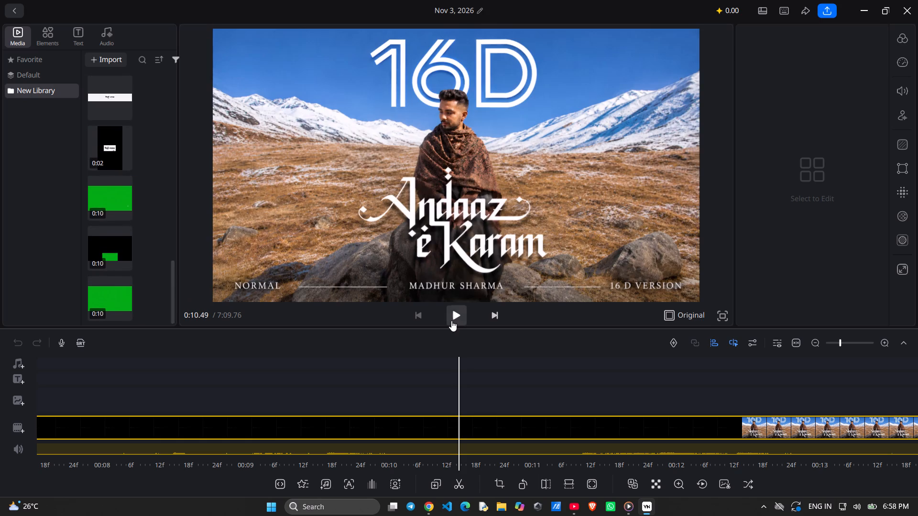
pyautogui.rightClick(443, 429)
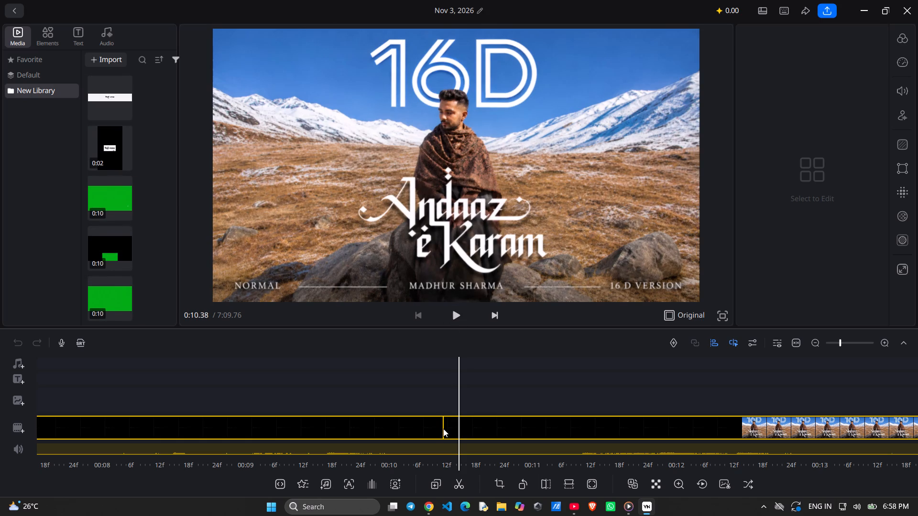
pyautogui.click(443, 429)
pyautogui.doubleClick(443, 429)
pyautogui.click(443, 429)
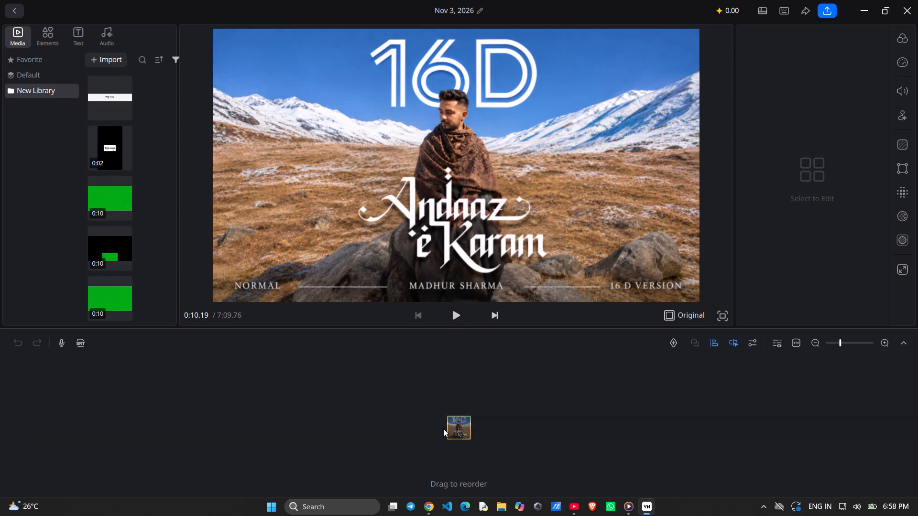
# Examine the first 13 seconds of the main track, from the headphones intro to the Andaaz-e-Karam cover image.
pyautogui.hscroll(19, 443, 429)
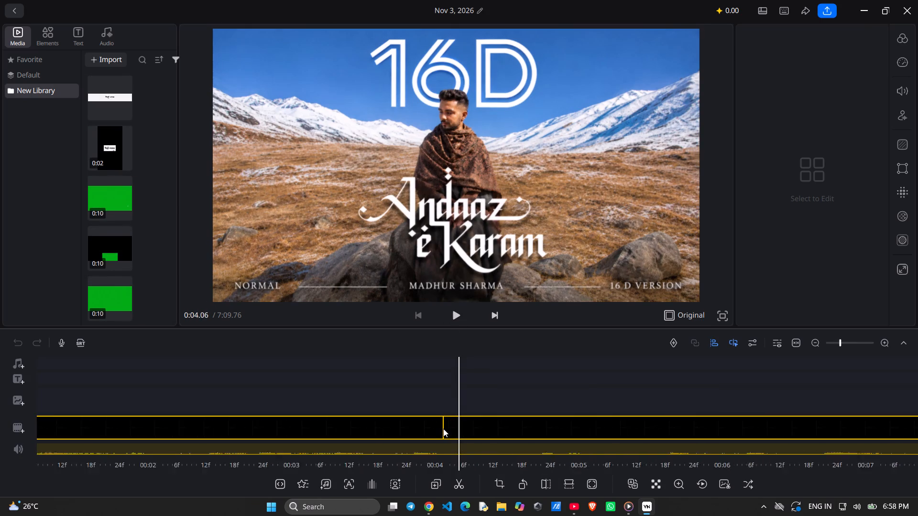
pyautogui.hscroll(3, 443, 429)
pyautogui.scroll(-1, 553, 409)
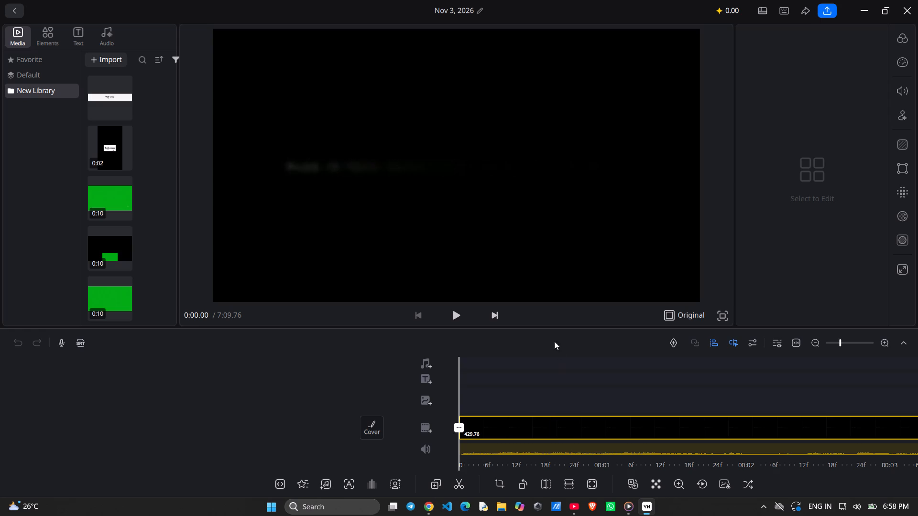
pyautogui.hscroll(-20, 545, 330)
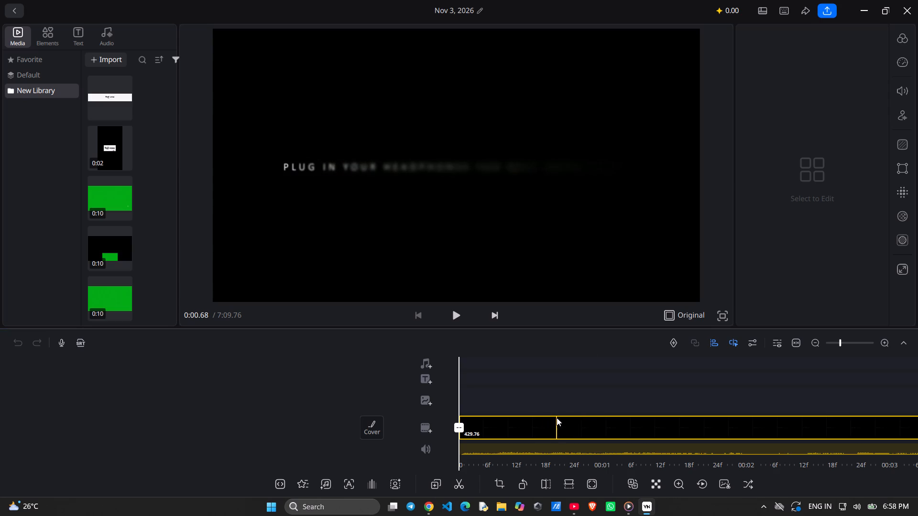
pyautogui.hscroll(-19, 557, 418)
pyautogui.hscroll(1, 557, 418)
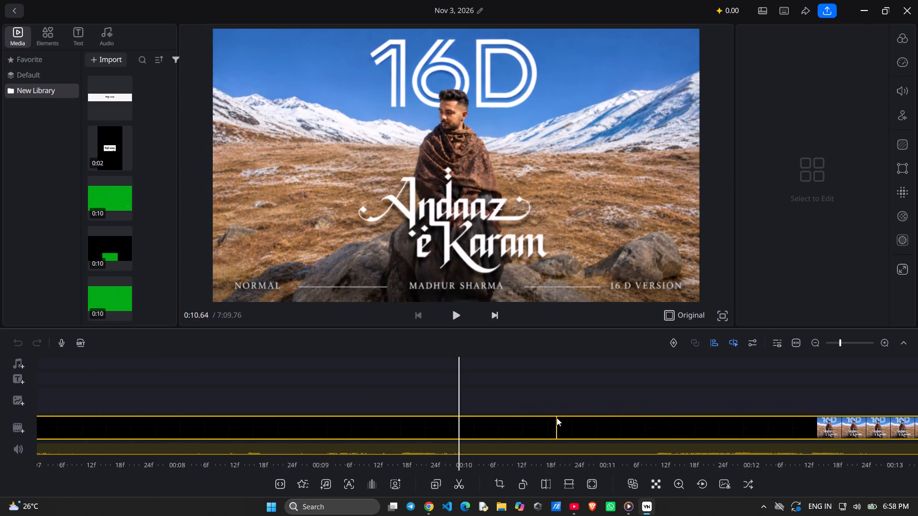
pyautogui.hscroll(-12, 557, 418)
pyautogui.scroll(4, 557, 418)
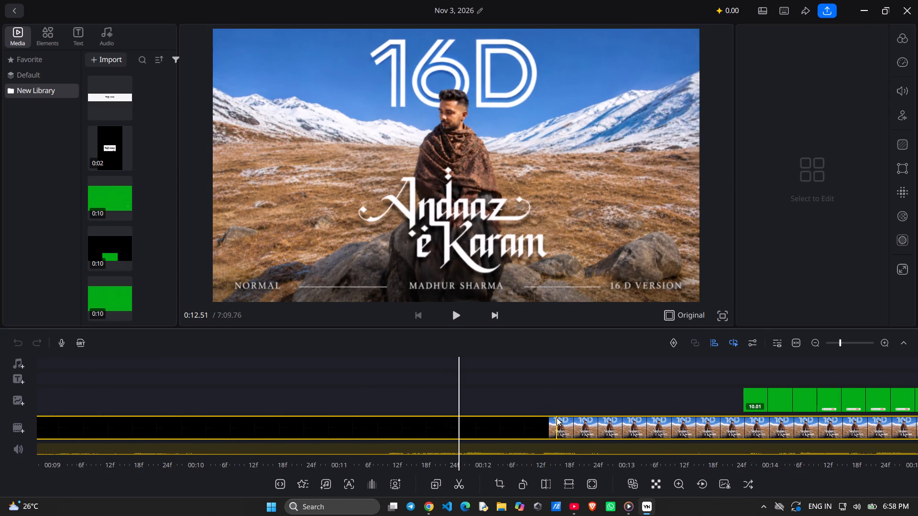
pyautogui.scroll(1, 557, 418)
pyautogui.scroll(-1, 557, 418)
pyautogui.press('space')
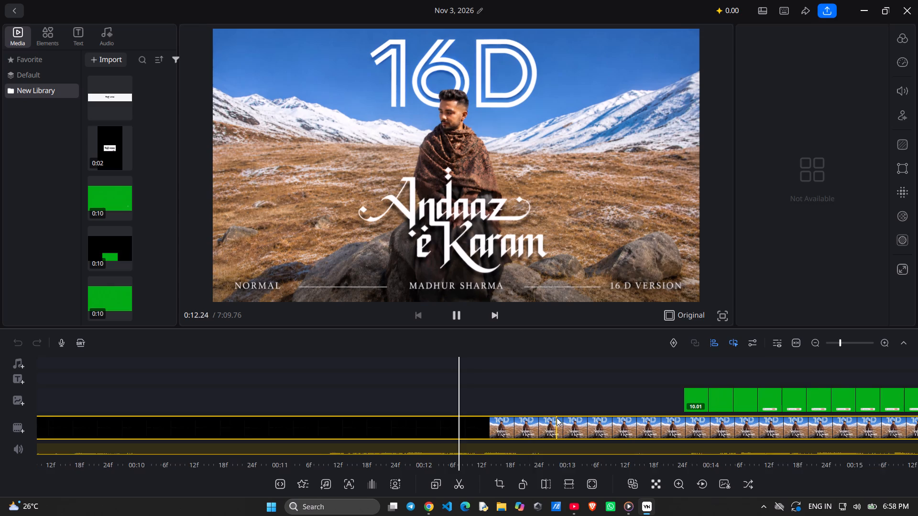
pyautogui.press('space')
pyautogui.hscroll(3, 557, 418)
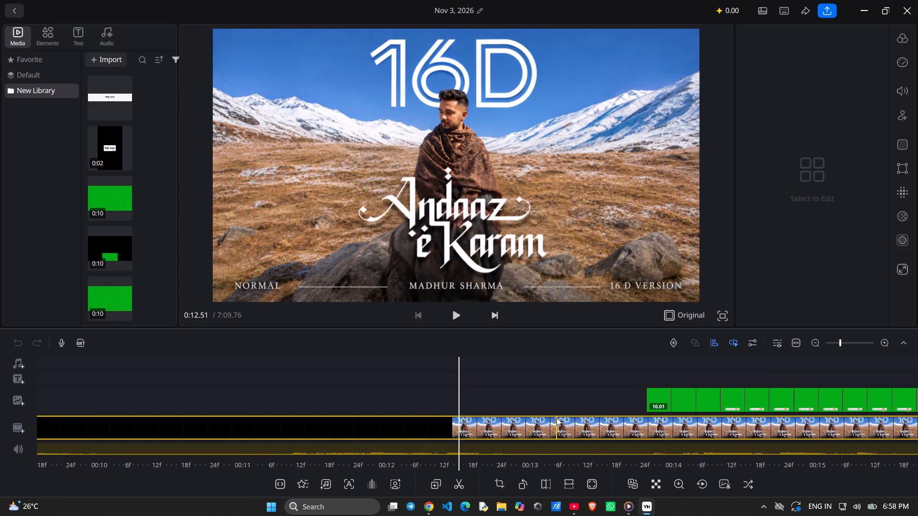
pyautogui.hscroll(4, 557, 418)
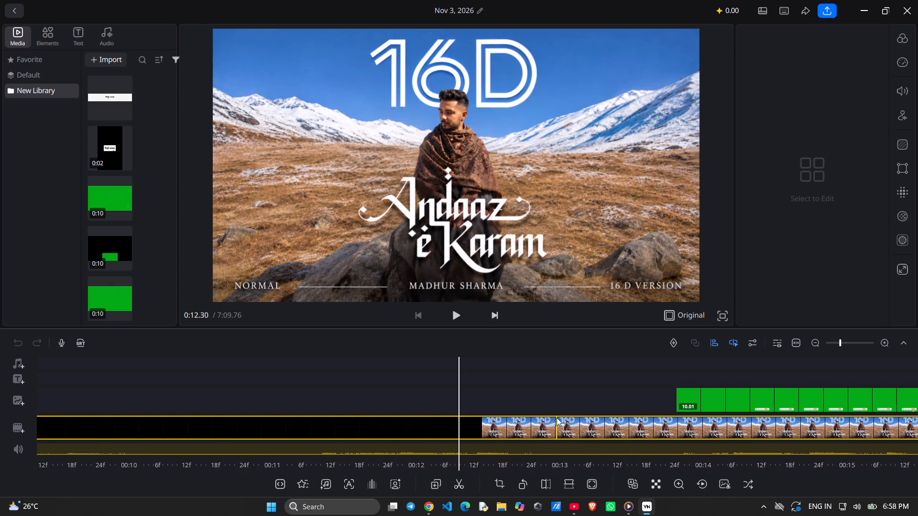
pyautogui.hscroll(10, 557, 418)
# Play the opening seconds of the main track to review the headphones intro and its change to the Andaaz-e-Karam cover.
pyautogui.click(557, 418)
pyautogui.write('c')
pyautogui.press('space')
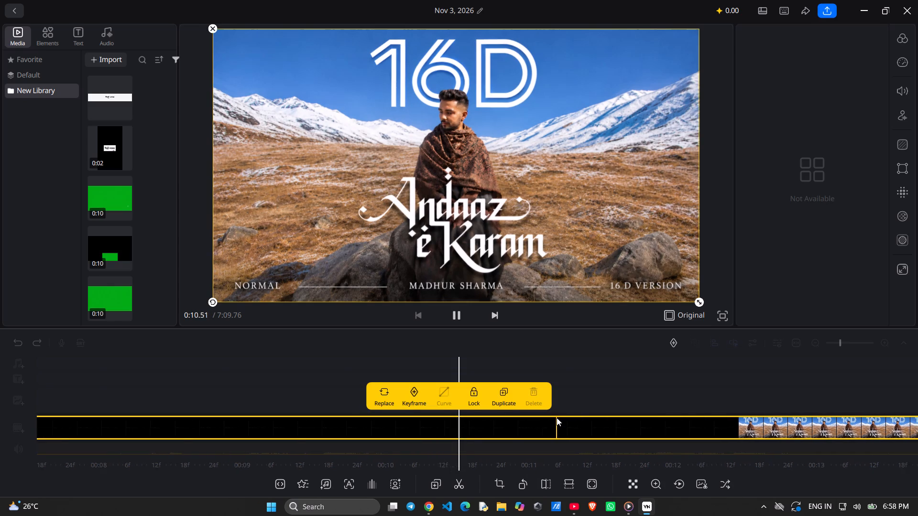
pyautogui.hscroll(13, 557, 418)
pyautogui.press('space')
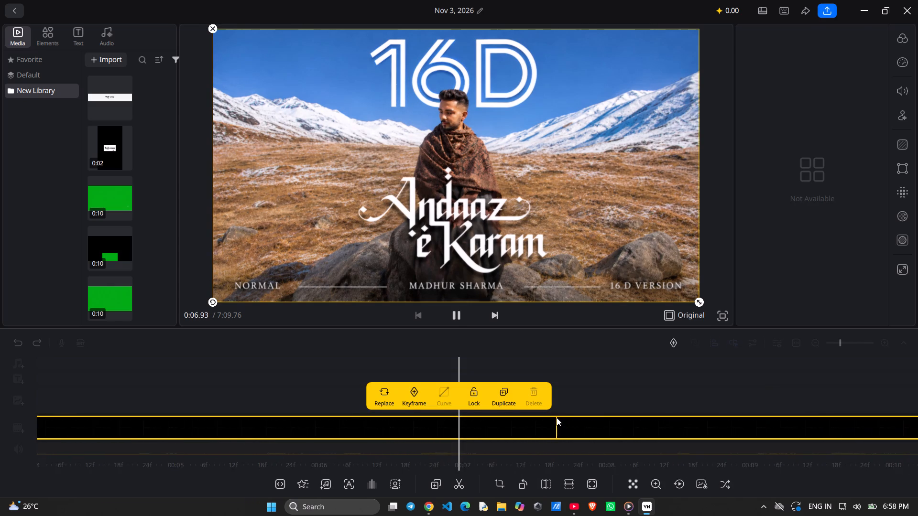
pyautogui.hscroll(20, 557, 418)
pyautogui.press('space')
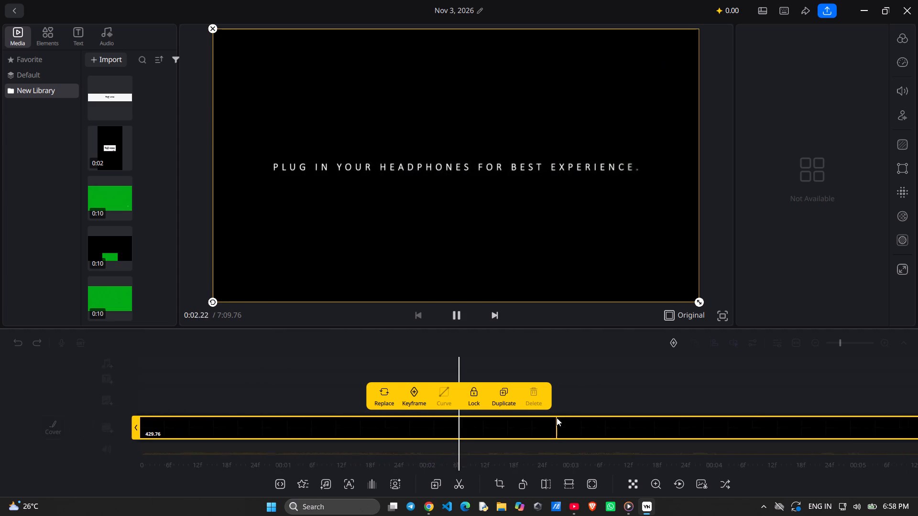
pyautogui.press('space')
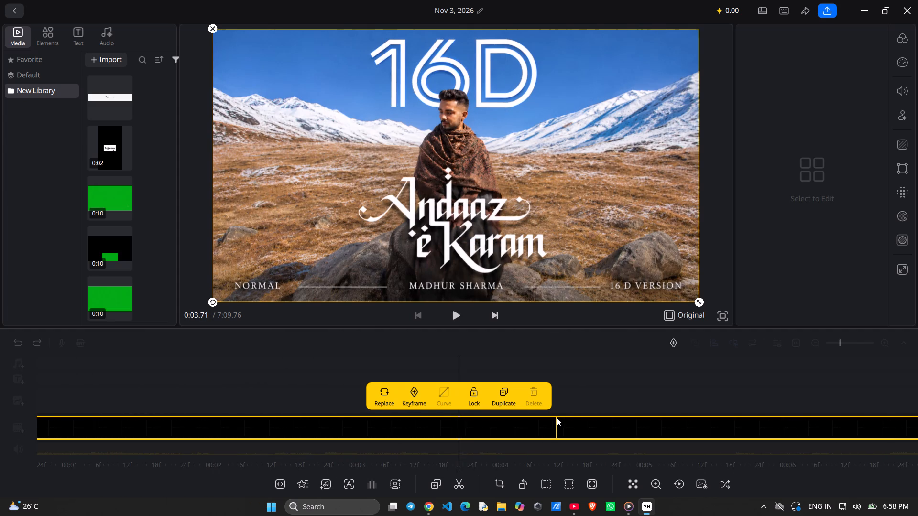
# Examine the transition between the headphones text and the cover image frame by frame, moving backward.
pyautogui.press('Left')
pyautogui.press('Left')
pyautogui.press('Left')
pyautogui.press('Left')
pyautogui.press('Left')
pyautogui.press('Left')
pyautogui.press('Left')
pyautogui.press('Left')
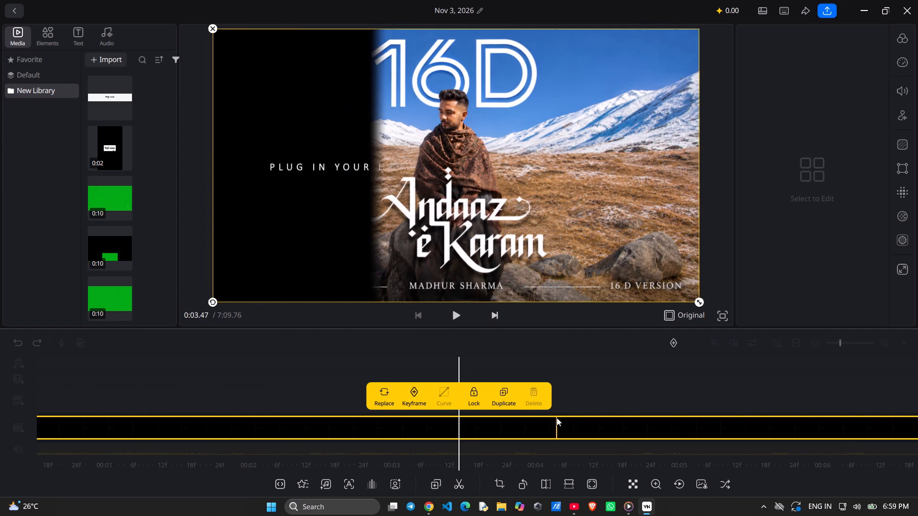
pyautogui.press('Left')
pyautogui.press('Left')
pyautogui.press('Left')
pyautogui.press('Left')
pyautogui.press('Left')
pyautogui.press('Left')
pyautogui.press('Left')
pyautogui.press('Left')
pyautogui.press('Left')
pyautogui.press('Left')
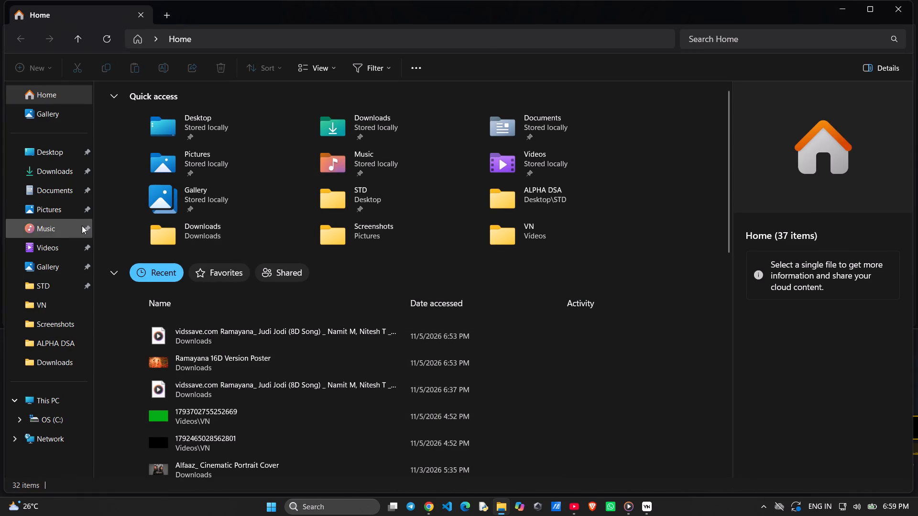
pyautogui.doubleClick(46, 243)
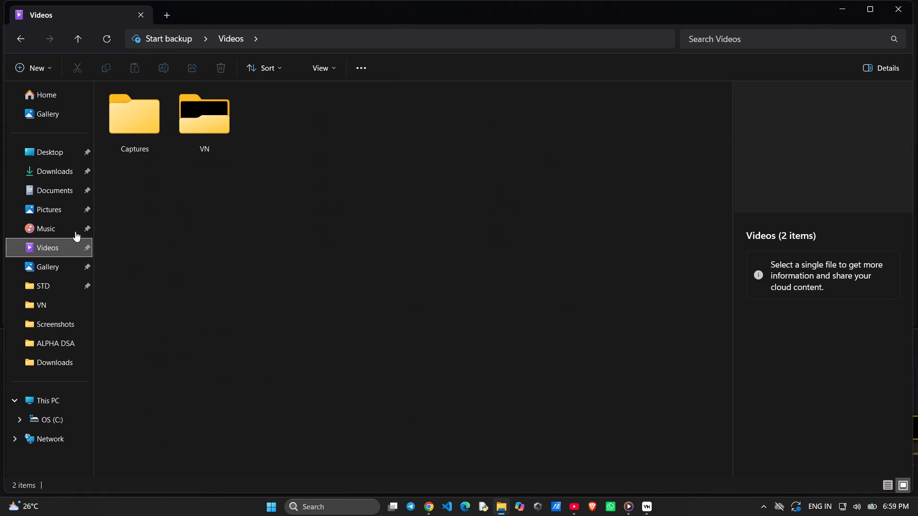
pyautogui.doubleClick(194, 113)
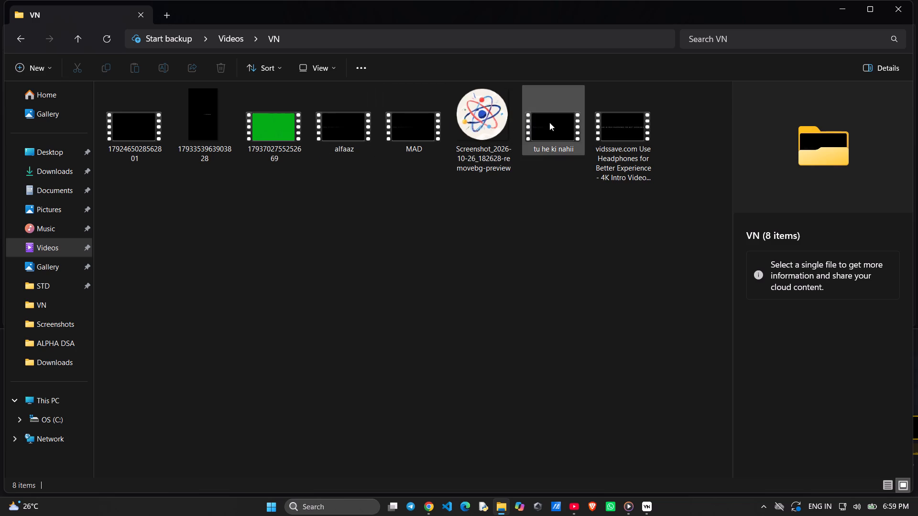
# Return to VN, leave the Nov 3 project and open the Ramayana project named Sep 24, 2026.
pyautogui.click(646, 505)
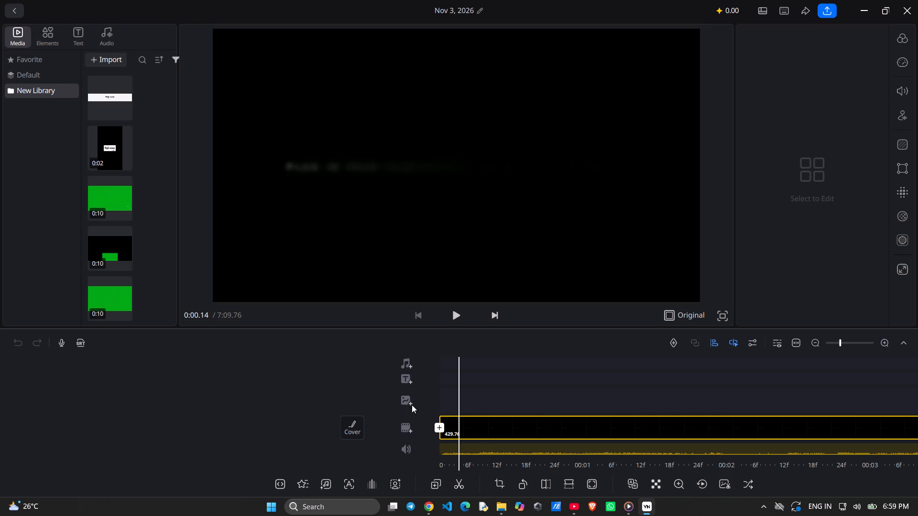
pyautogui.click(10, 14)
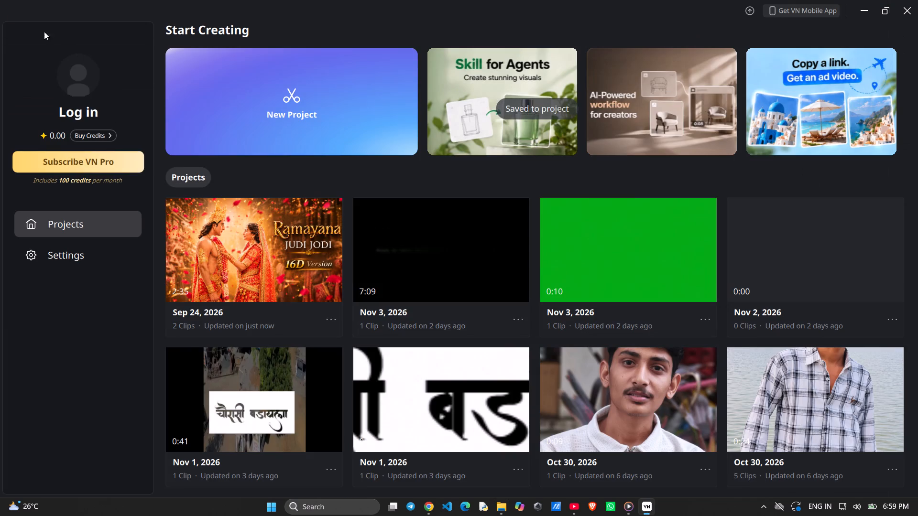
pyautogui.click(228, 280)
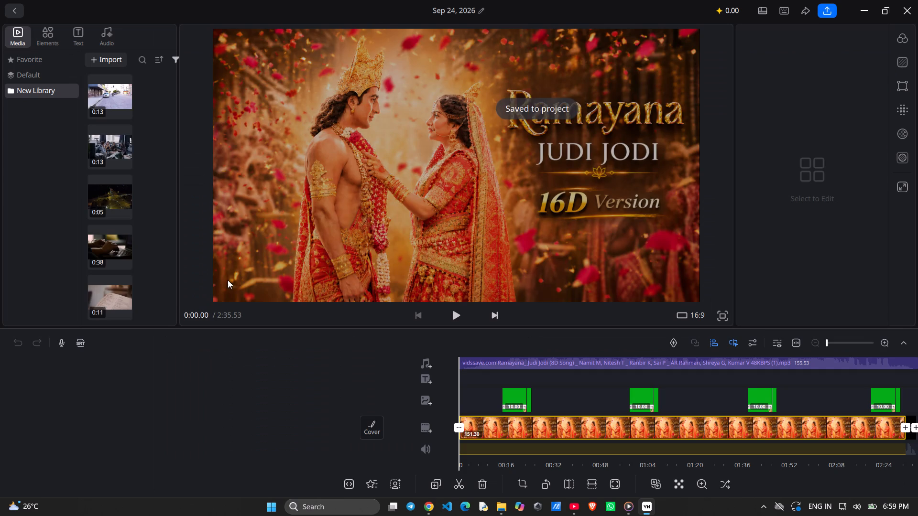
# Insert the "vidssave.com Use Headphones for Better Experience" video from Videos > VN at the start of the main track and play it.
pyautogui.click(425, 428)
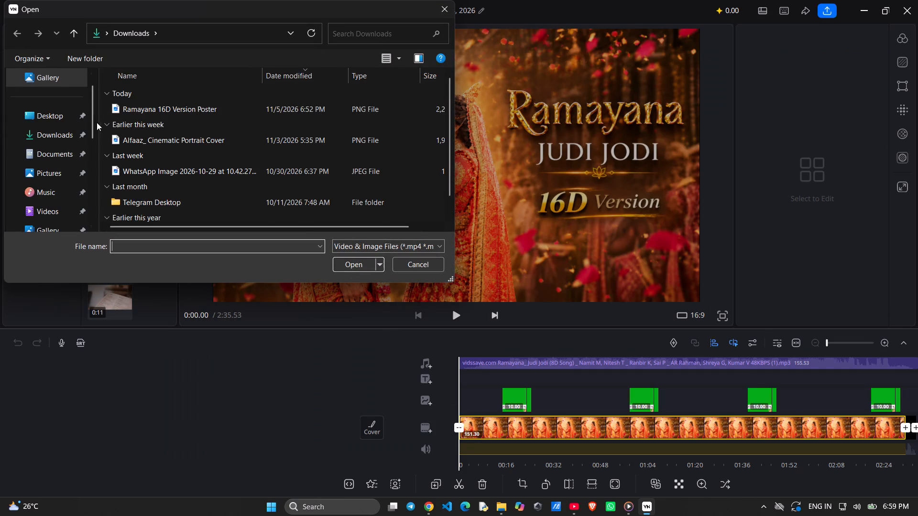
pyautogui.doubleClick(47, 206)
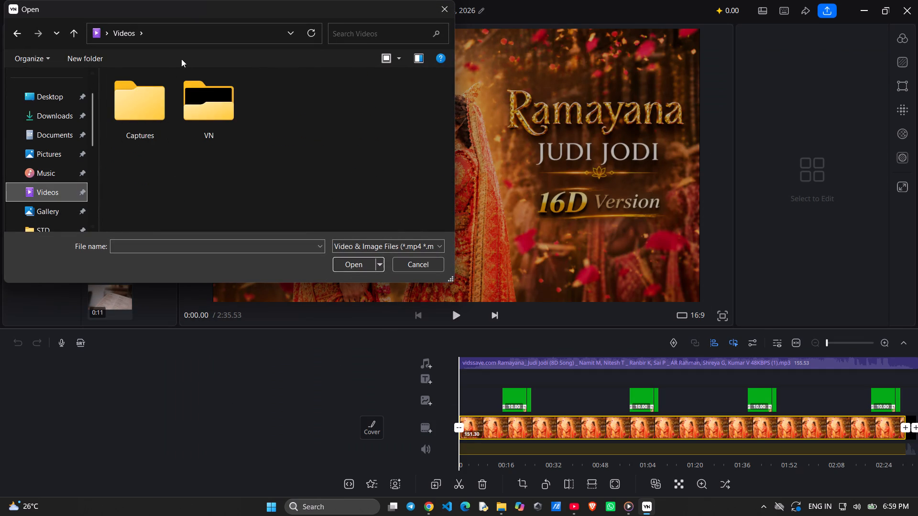
pyautogui.doubleClick(195, 87)
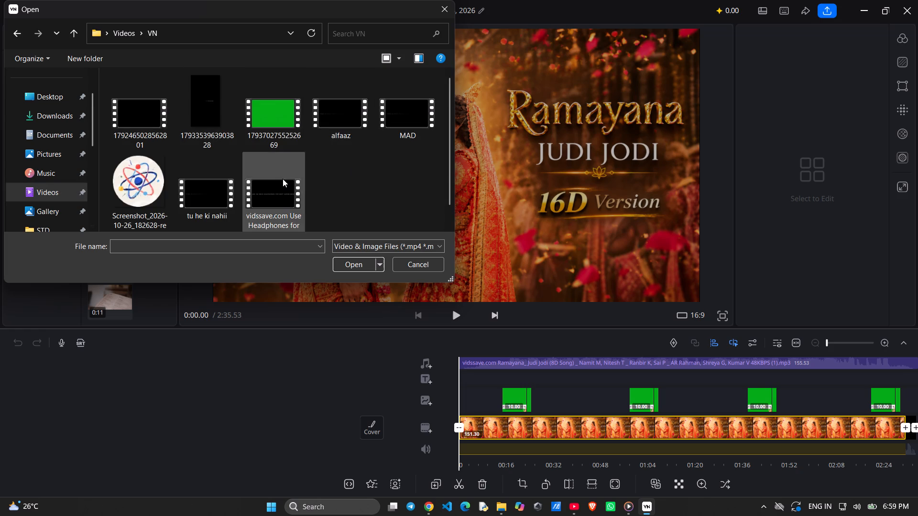
pyautogui.click(283, 179)
pyautogui.press('Return')
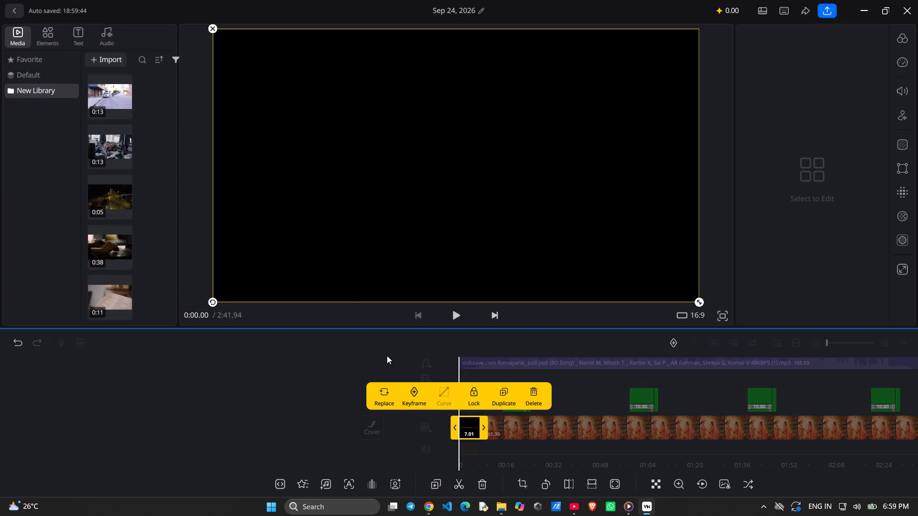
pyautogui.press('space')
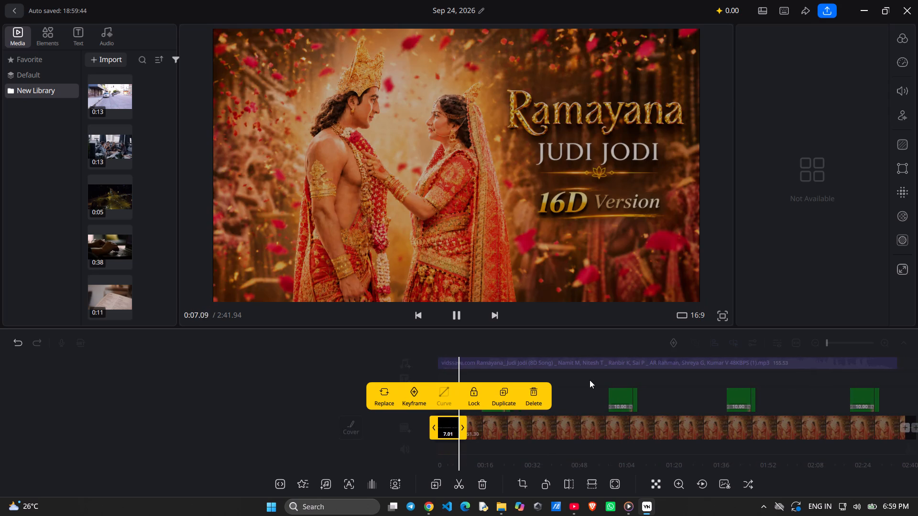
pyautogui.click(593, 374)
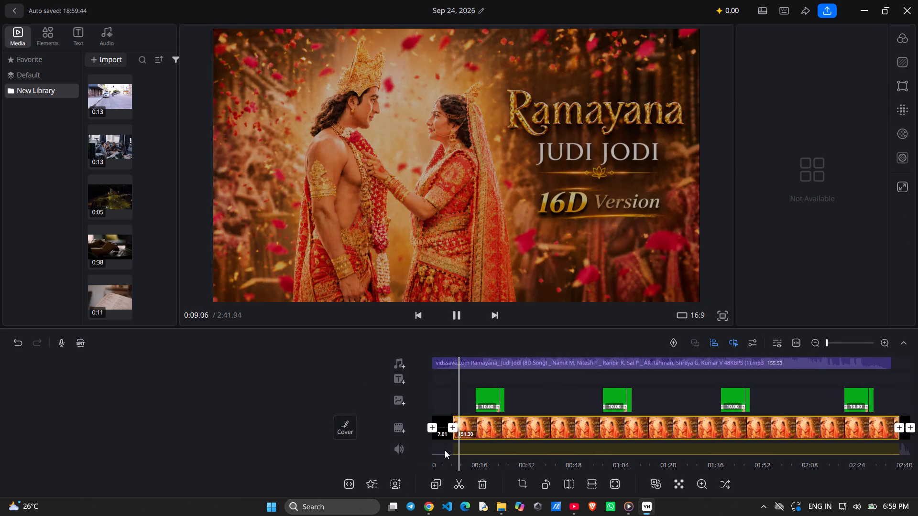
# Try Blink and Black between the headphones intro and the Ramayana poster, then apply a 0.6-second horizontal Wipe transition.
pyautogui.click(449, 427)
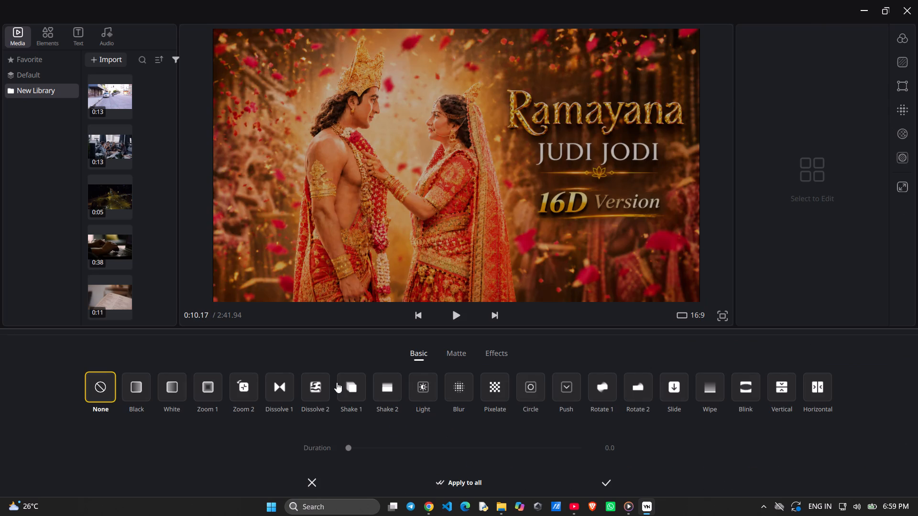
pyautogui.click(746, 393)
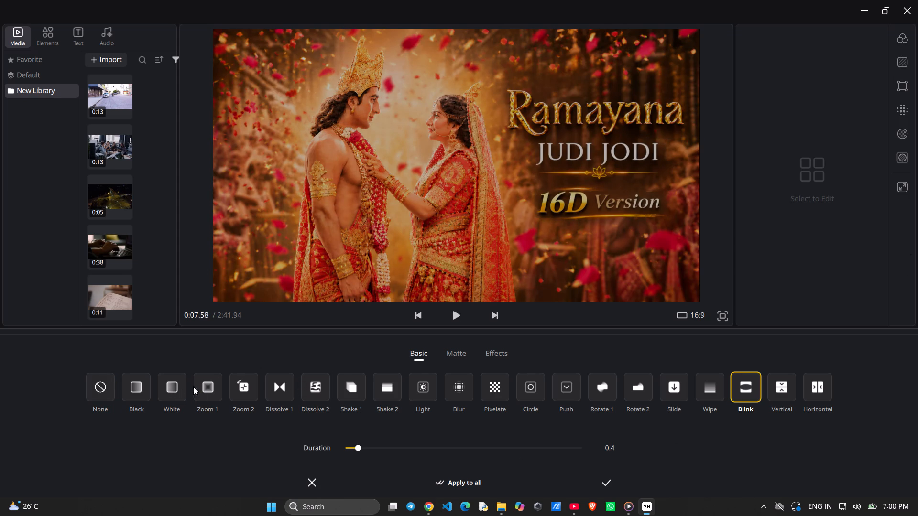
pyautogui.click(134, 380)
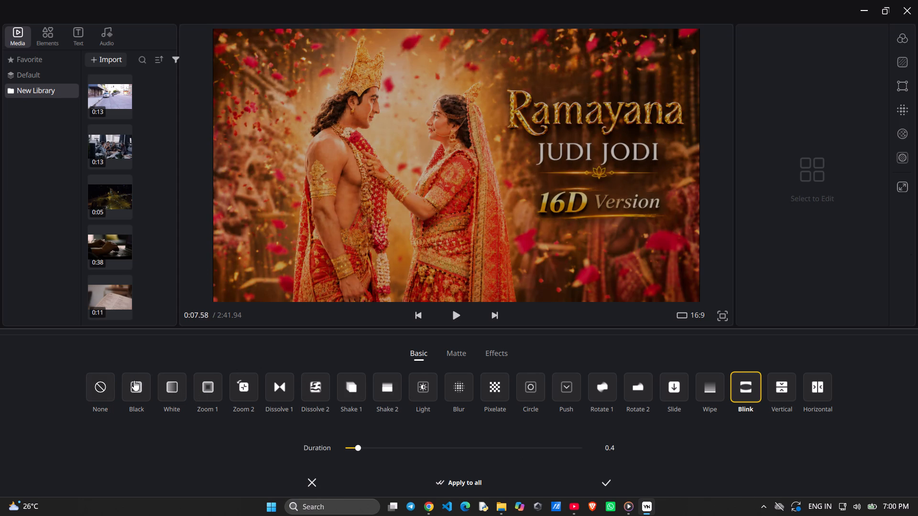
pyautogui.click(135, 380)
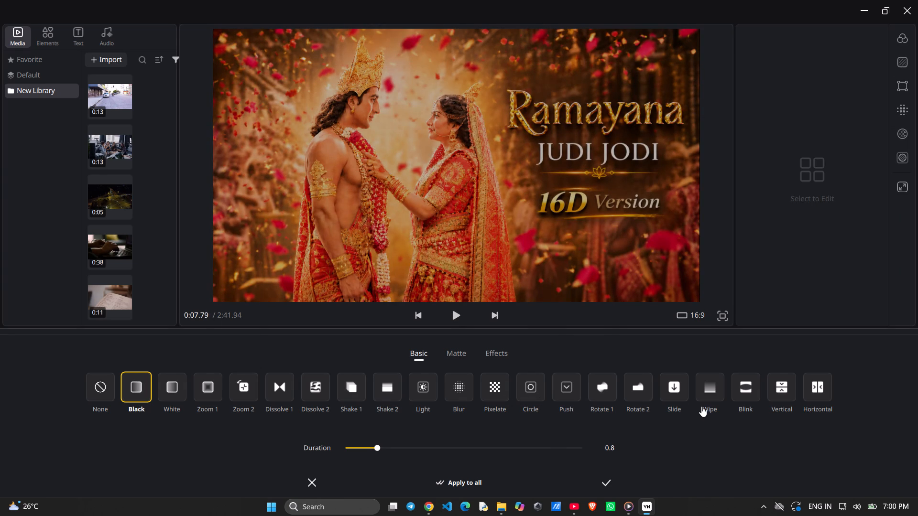
pyautogui.click(708, 395)
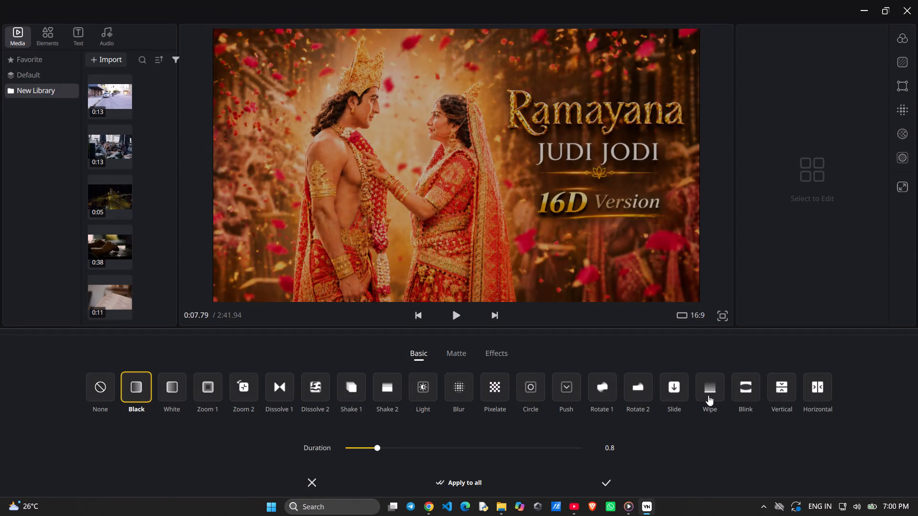
pyautogui.click(708, 395)
pyautogui.click(708, 395)
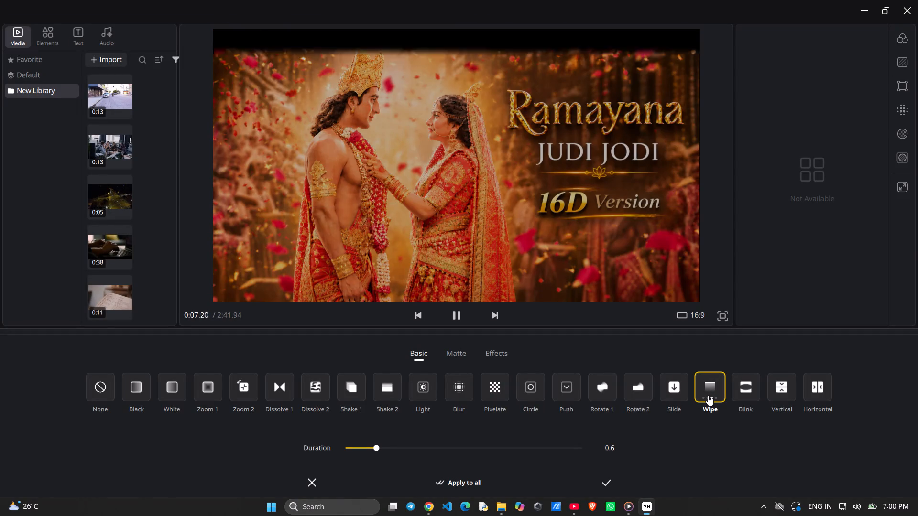
pyautogui.click(708, 395)
pyautogui.click(708, 395)
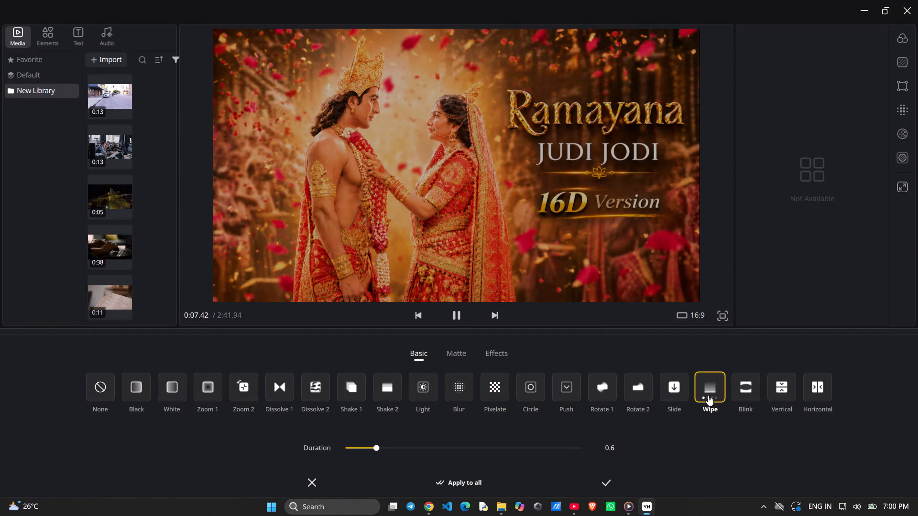
pyautogui.click(708, 395)
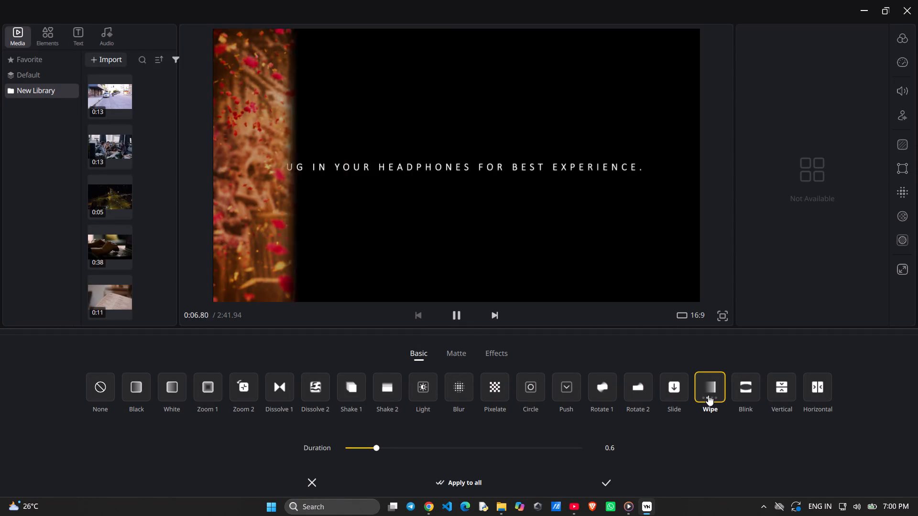
pyautogui.click(708, 395)
pyautogui.click(708, 395)
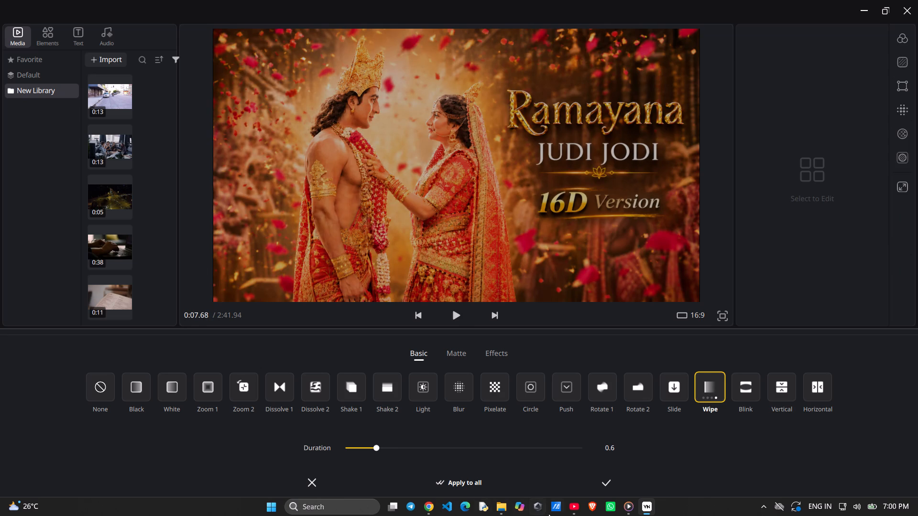
pyautogui.click(607, 478)
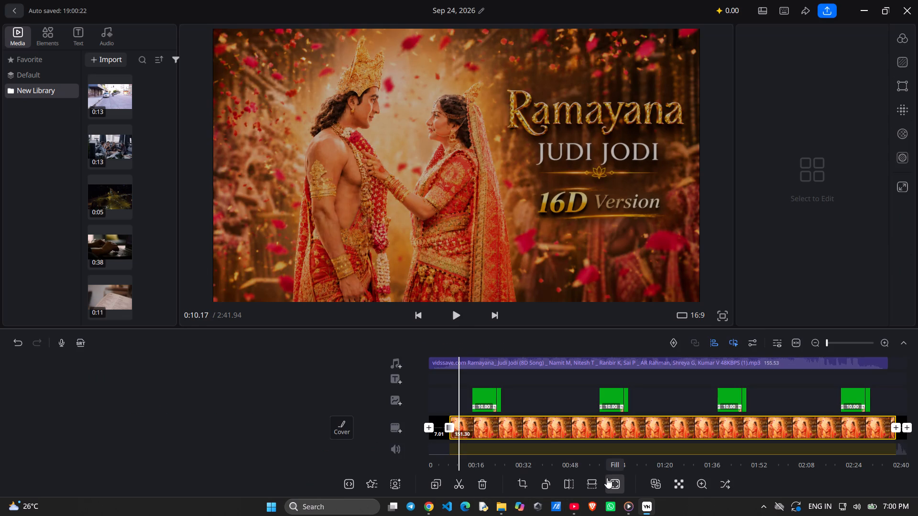
# Play the Wipe transition from the headphones intro into the Ramayana poster to check it.
pyautogui.hscroll(4, 607, 478)
pyautogui.hscroll(1, 560, 428)
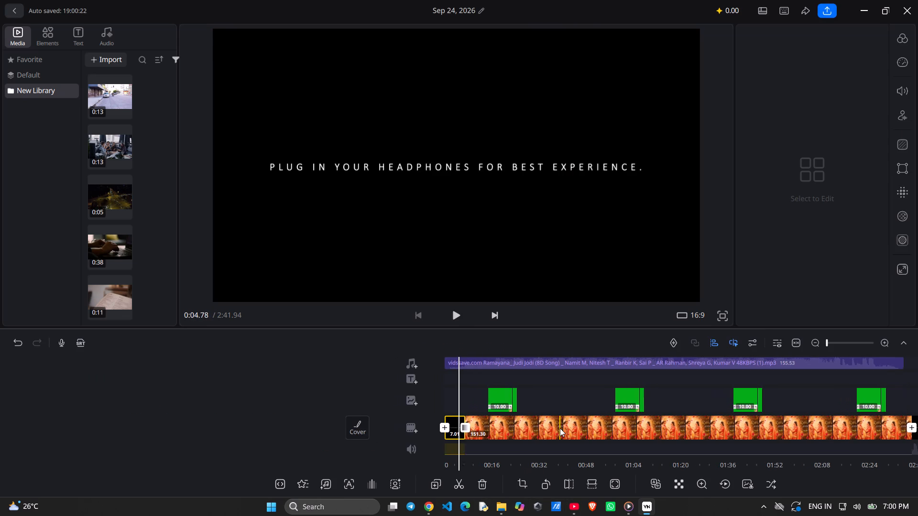
pyautogui.hscroll(1, 560, 428)
pyautogui.press('space')
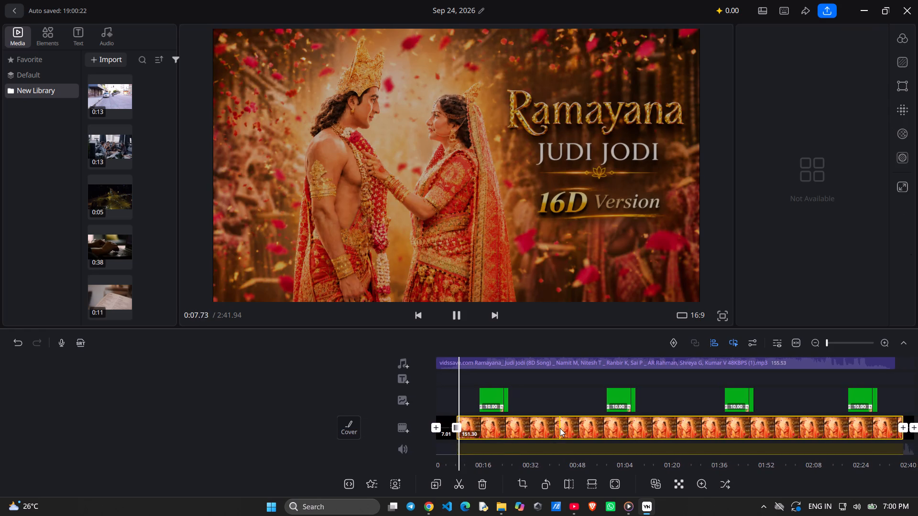
# Review the end of the timeline, where the Ramayana poster, song and outro meet, and play it.
pyautogui.hscroll(-14, 560, 428)
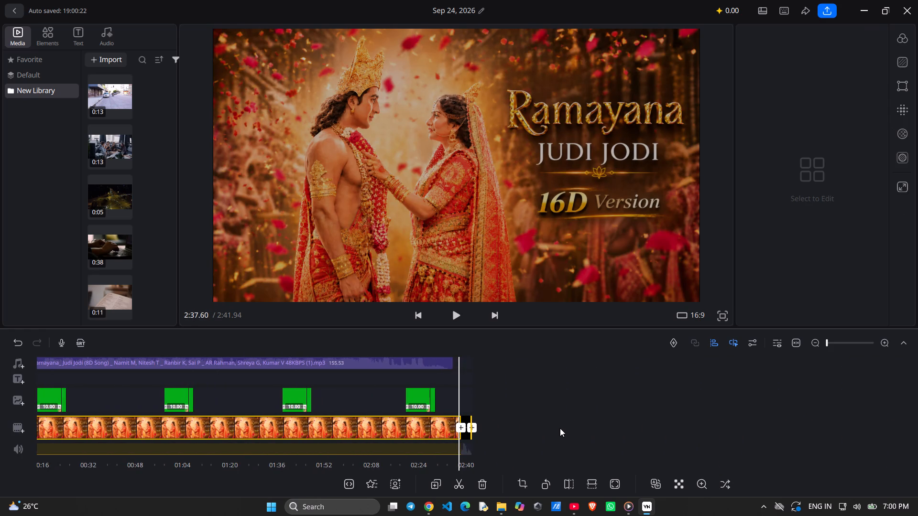
pyautogui.scroll(-1, 560, 428)
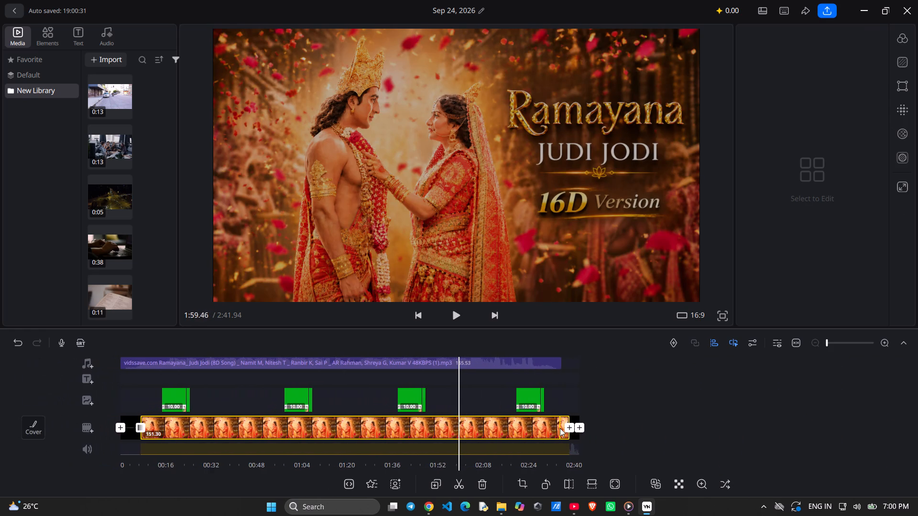
pyautogui.hscroll(2, 560, 428)
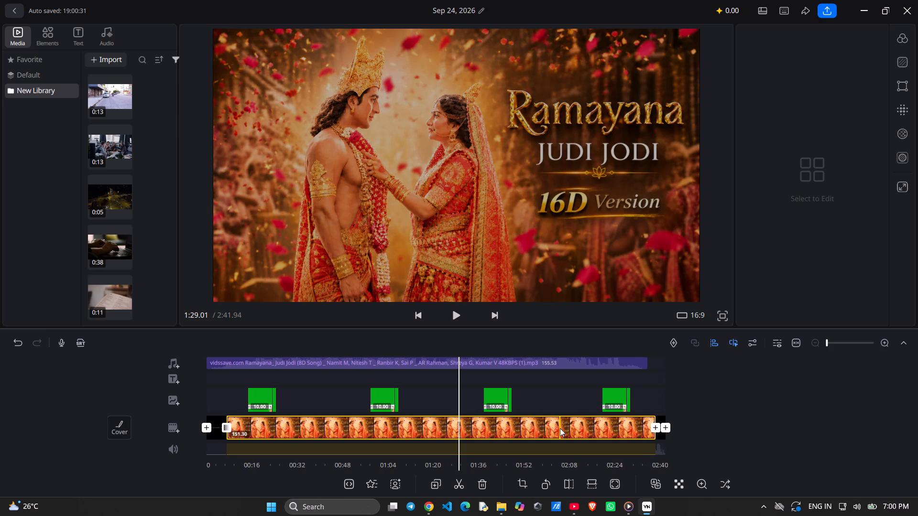
pyautogui.hscroll(-11, 560, 428)
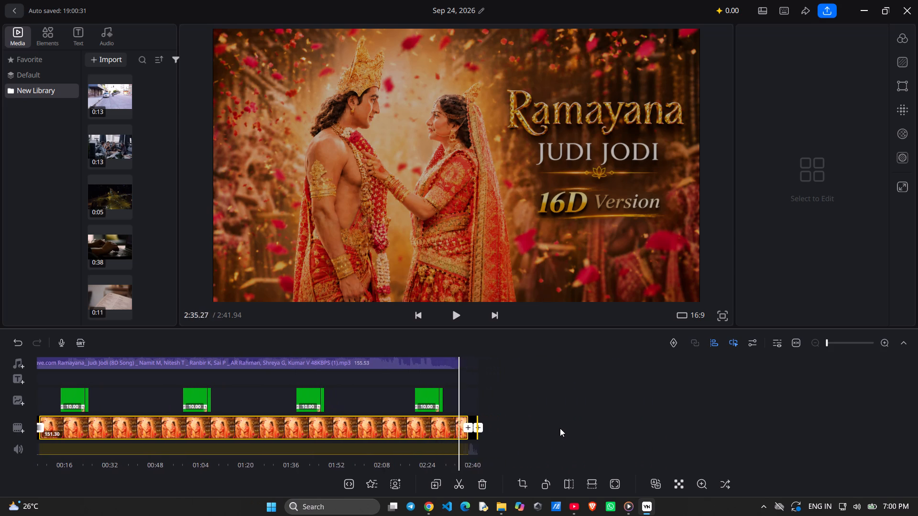
pyautogui.hscroll(-2, 560, 428)
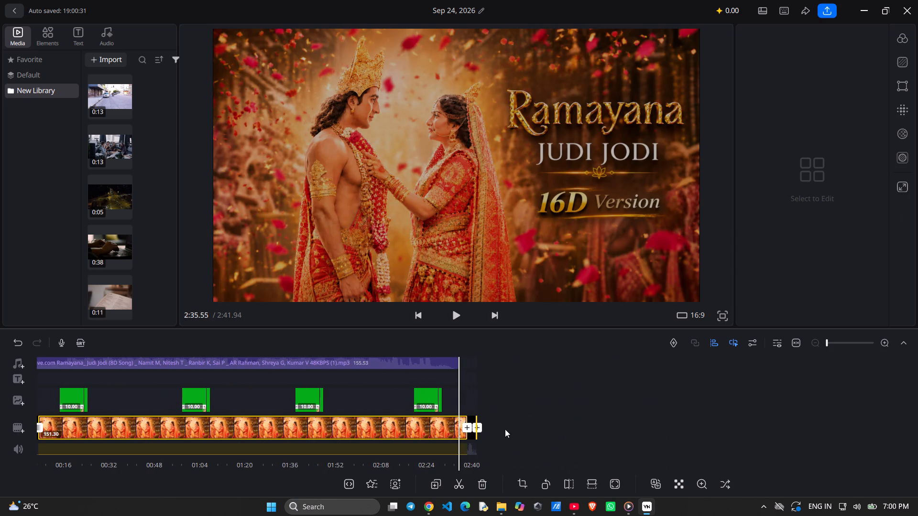
pyautogui.click(519, 454)
pyautogui.hscroll(-3, 519, 454)
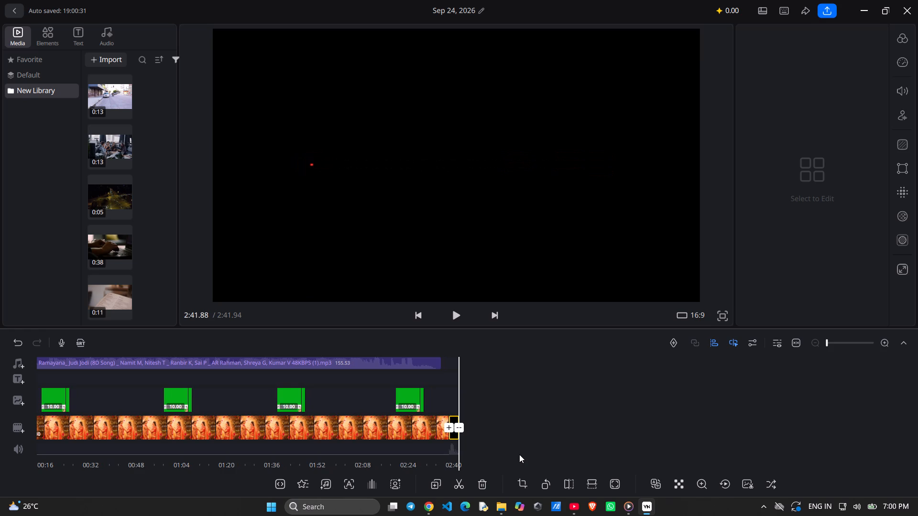
pyautogui.hscroll(5, 519, 454)
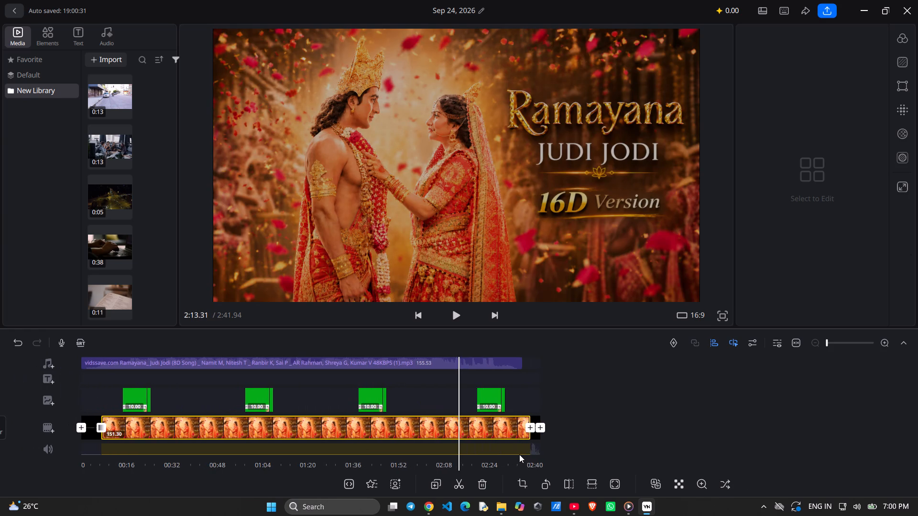
pyautogui.hscroll(-4, 505, 430)
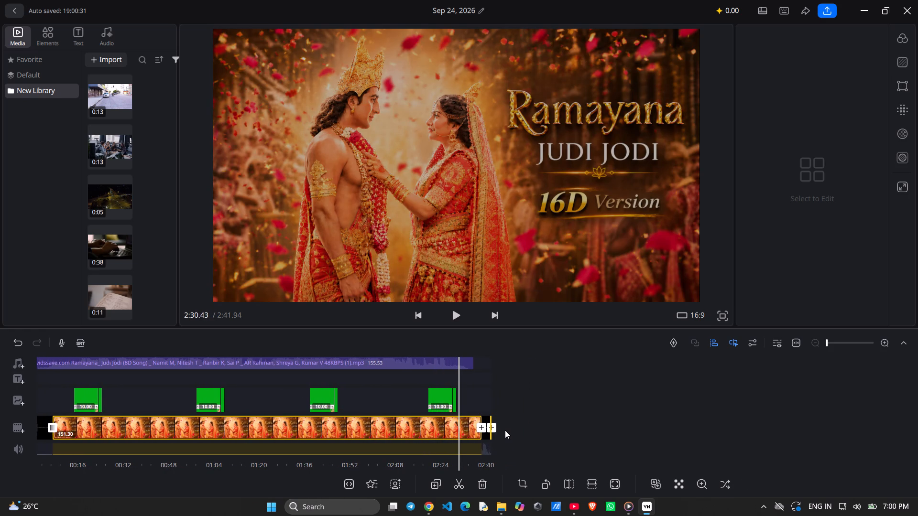
pyautogui.press('space')
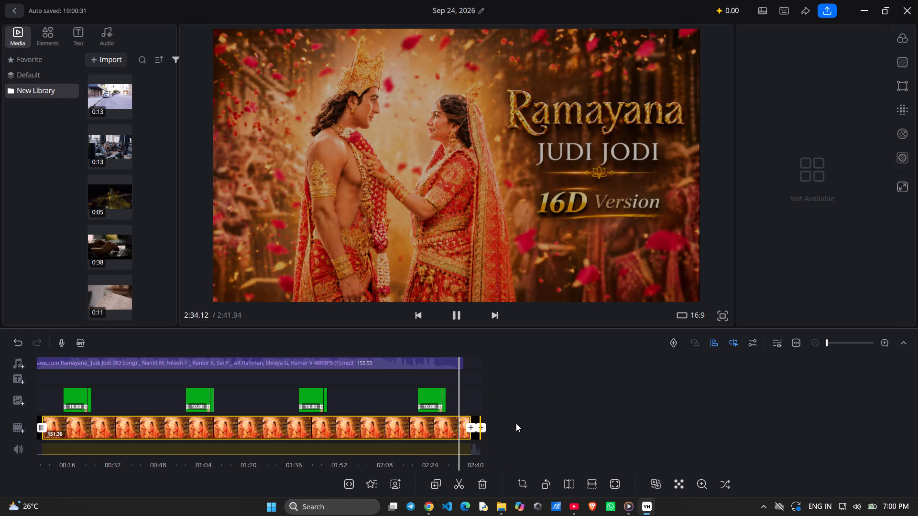
# Split the Ramayana poster clip at about 2:28.3 and delete the part between the cut and the outro.
pyautogui.keyDown('ctrl'); pyautogui.scroll(-1, 516, 423); pyautogui.keyUp('ctrl')
pyautogui.hscroll(2, 516, 423)
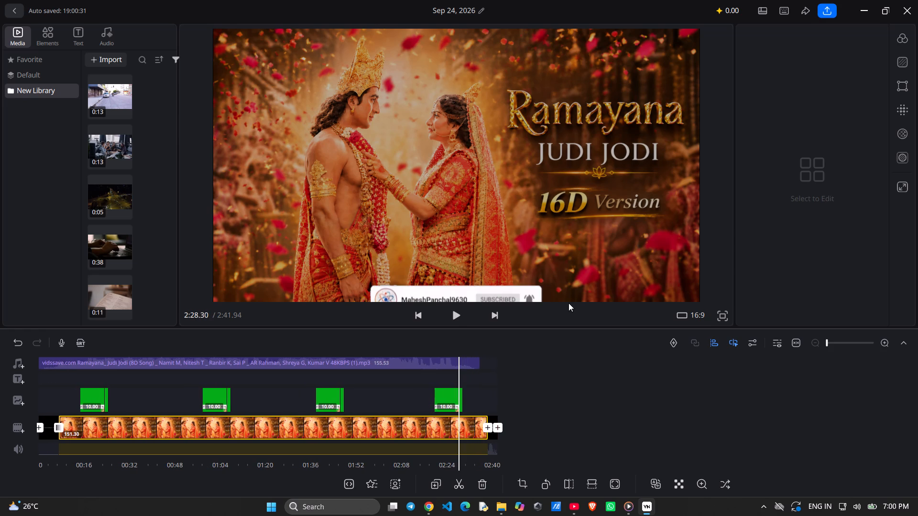
pyautogui.hotkey('ctrl', 'b')
pyautogui.press('Right')
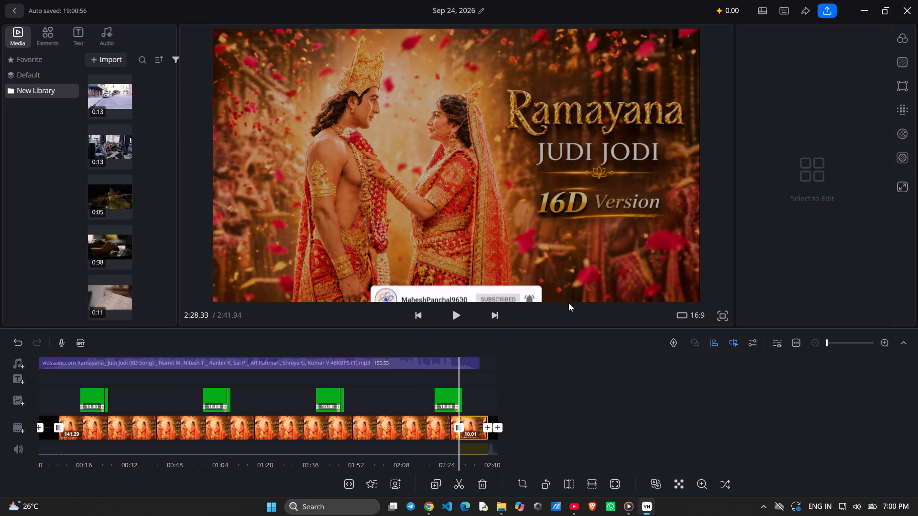
pyautogui.press('BackSpace')
pyautogui.click(568, 303)
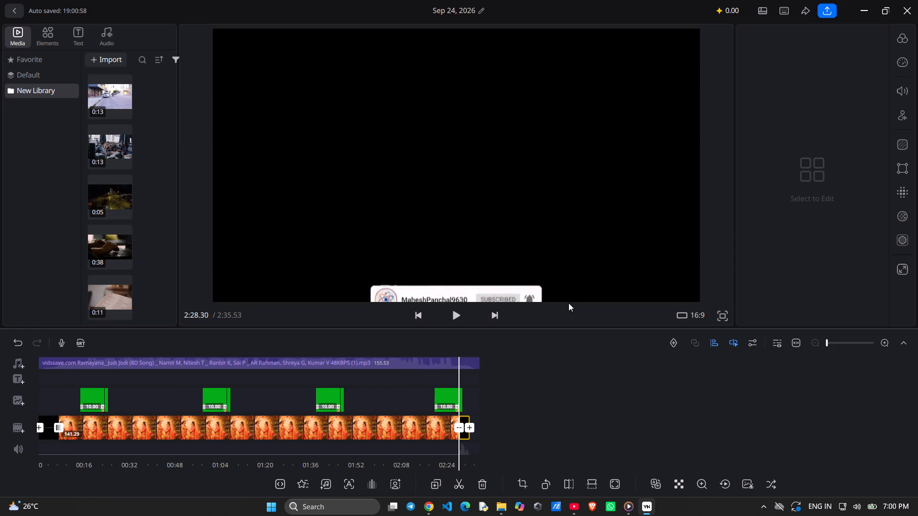
# Play the new ending and check the last Subscribe overlay against the poster's cut end.
pyautogui.press('space')
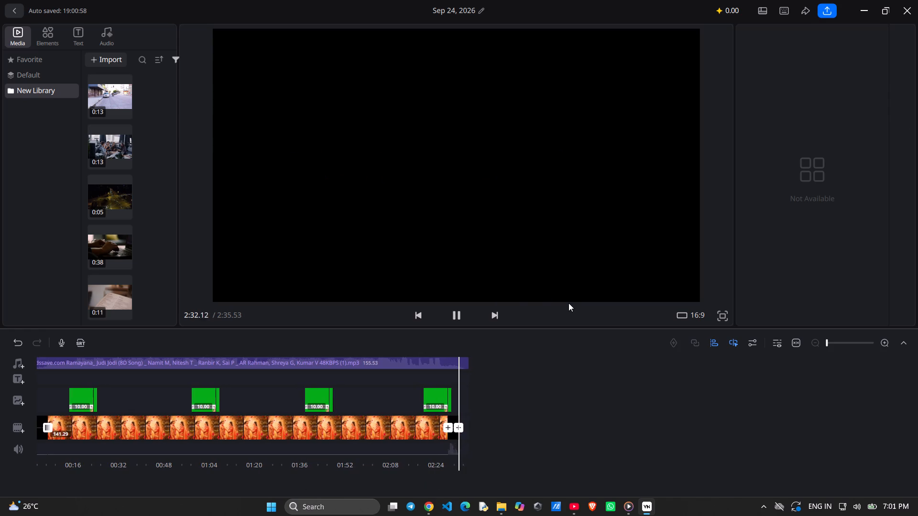
pyautogui.click(446, 398)
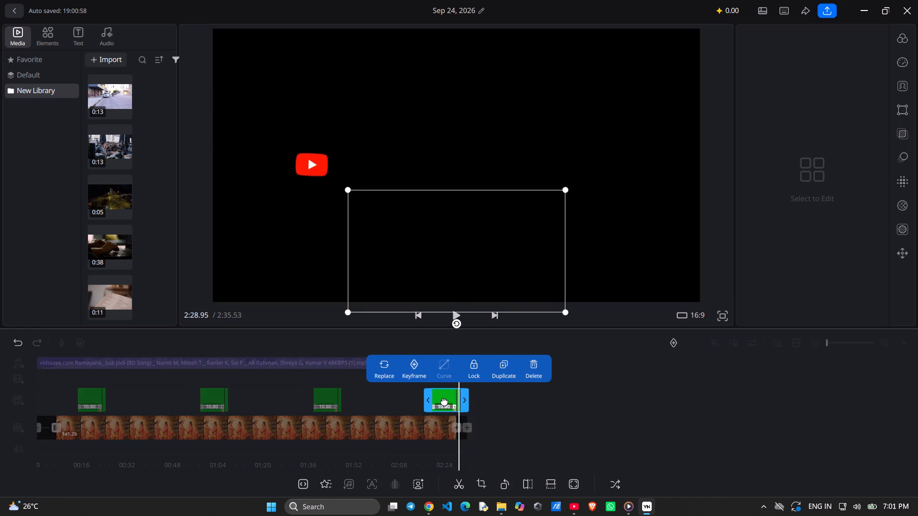
pyautogui.click(444, 401)
pyautogui.rightClick(444, 401)
pyautogui.hscroll(-1, 444, 401)
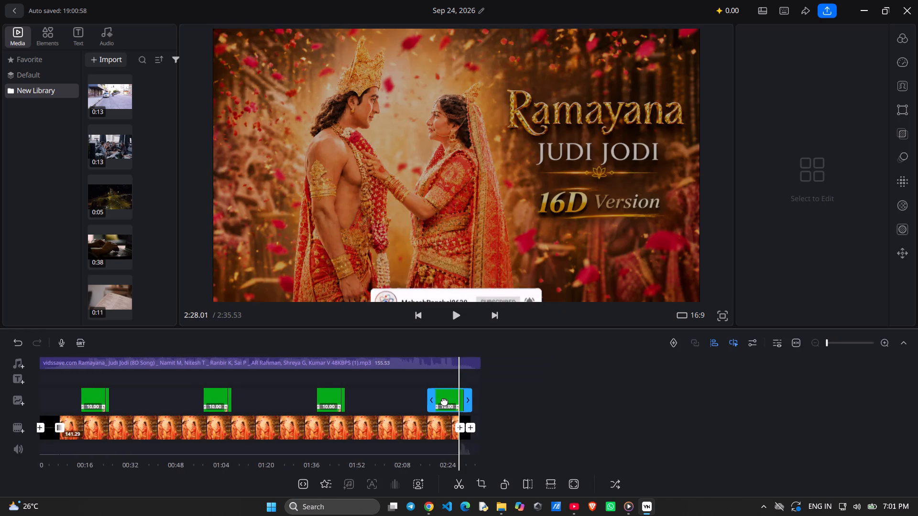
pyautogui.hscroll(-1, 444, 401)
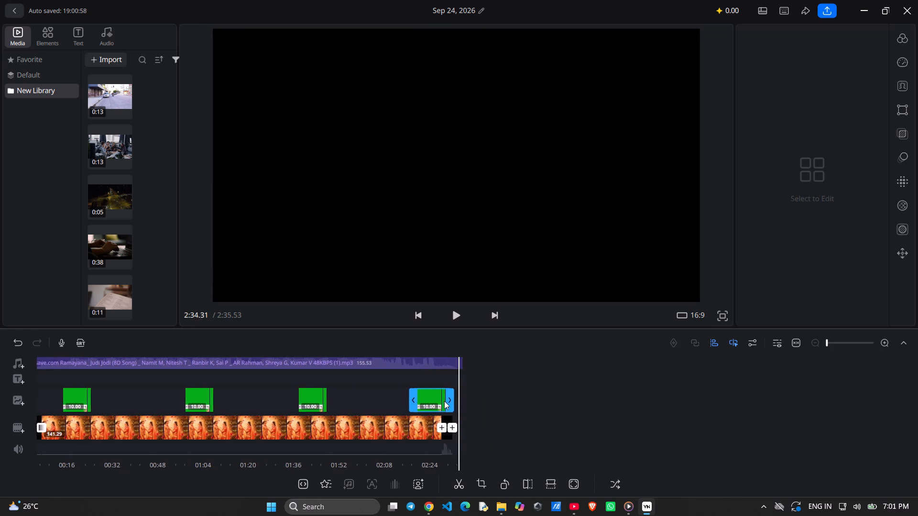
pyautogui.hscroll(-1, 444, 401)
# Extend the end of the Ramayana poster clip to a duration of 144.50 seconds and play the transition into the outro.
pyautogui.click(411, 442)
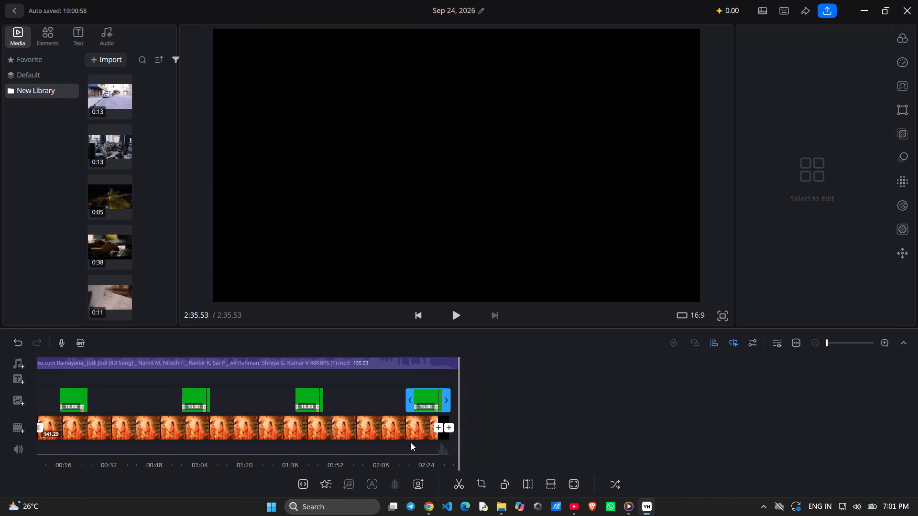
pyautogui.click(425, 431)
pyautogui.click(425, 431)
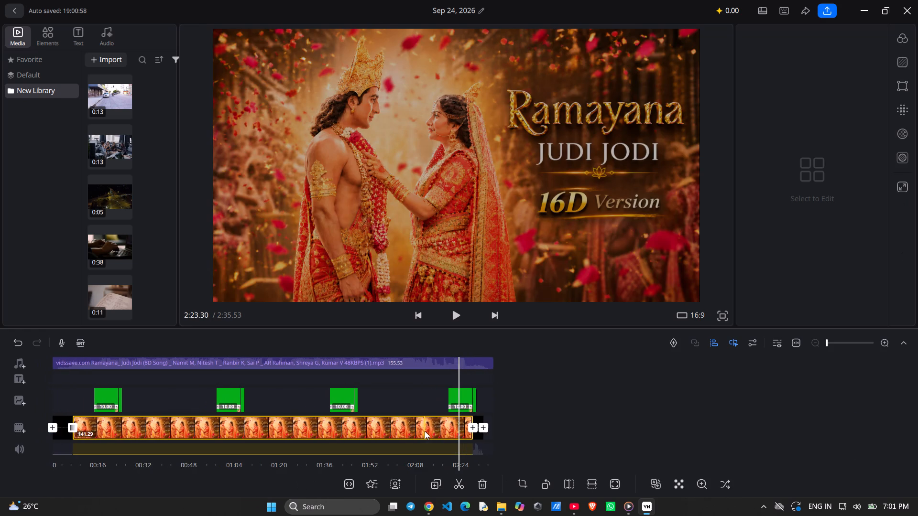
pyautogui.click(452, 430)
pyautogui.moveTo(479, 425); pyautogui.dragTo(488, 425)
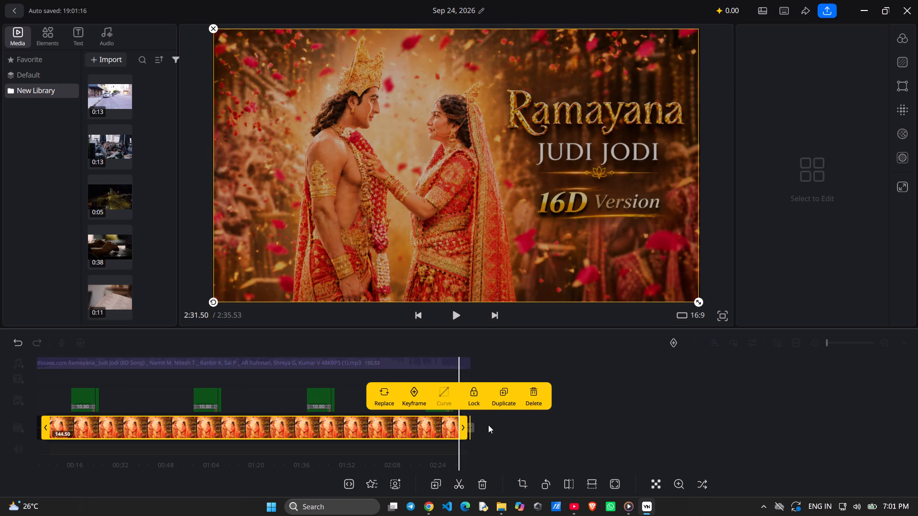
pyautogui.press('space')
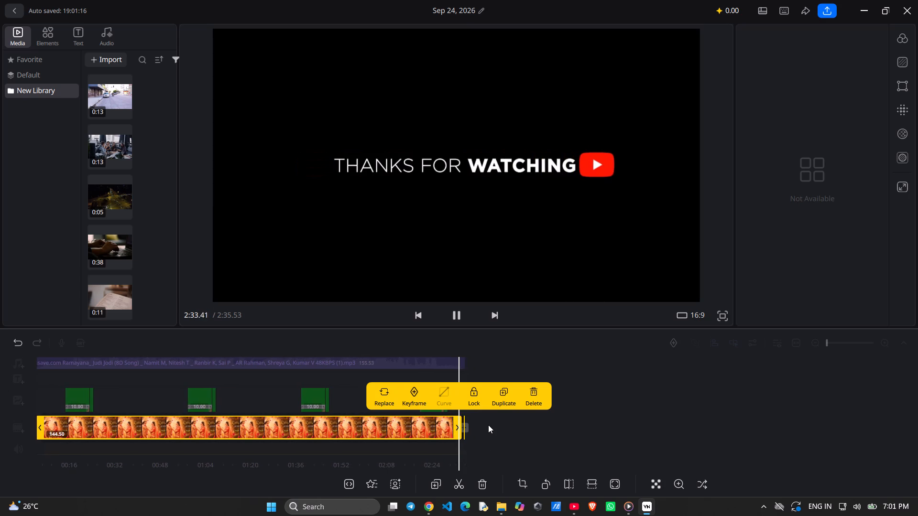
# Export the video to the Videos\VN folder at Auto quality, 1080p / 30fps.
pyautogui.click(829, 7)
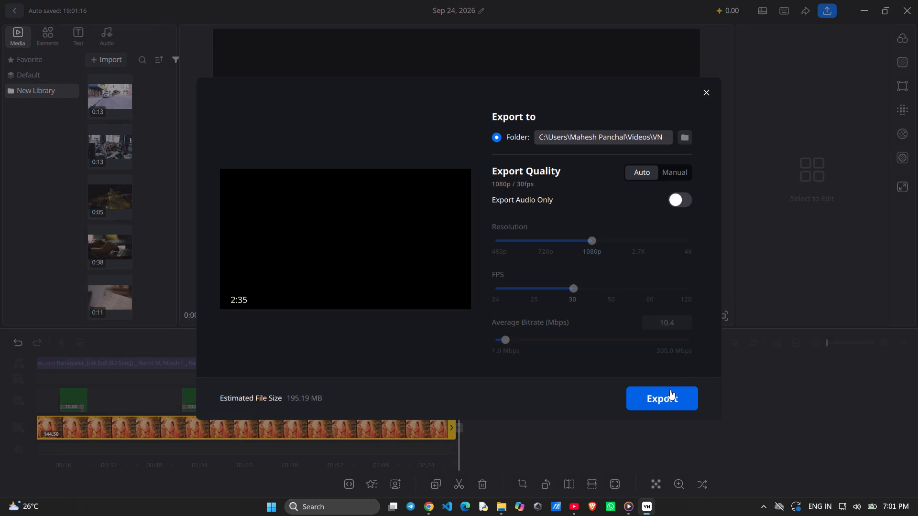
pyautogui.click(667, 397)
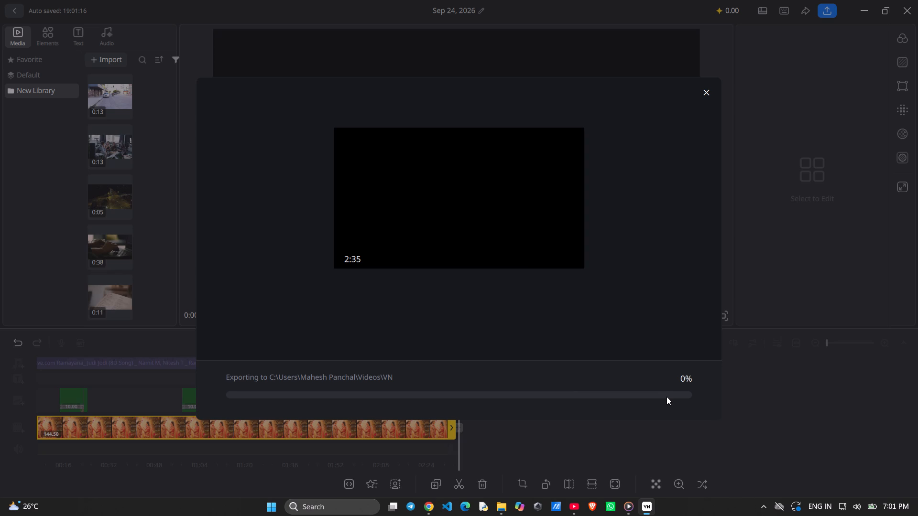
pyautogui.click(430, 509)
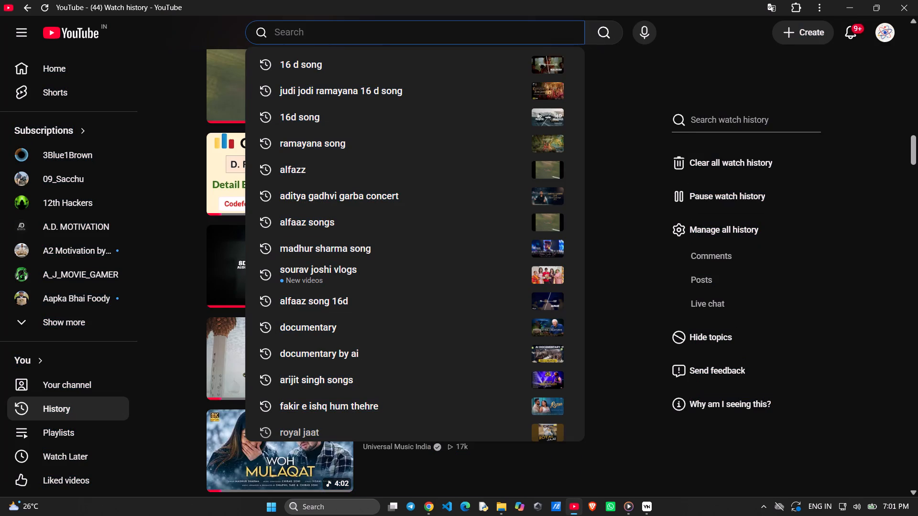
pyautogui.click(361, 140)
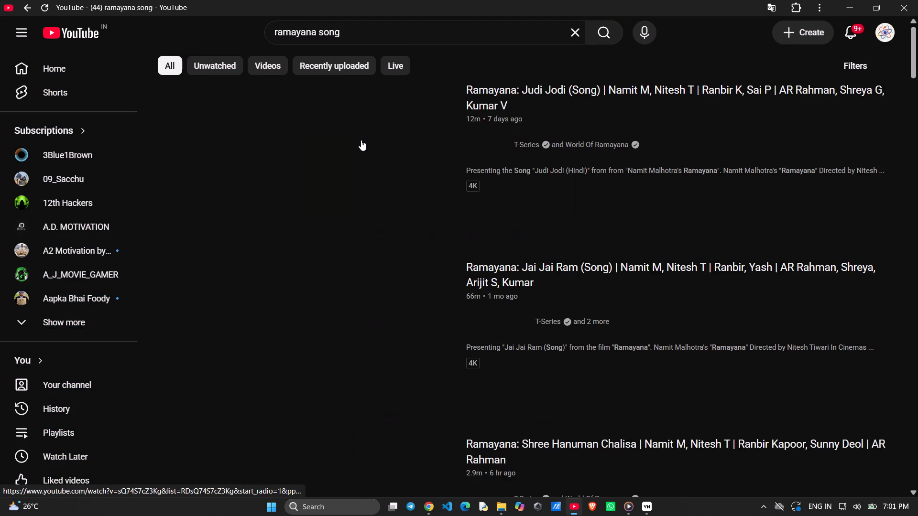
pyautogui.scroll(-2, 385, 285)
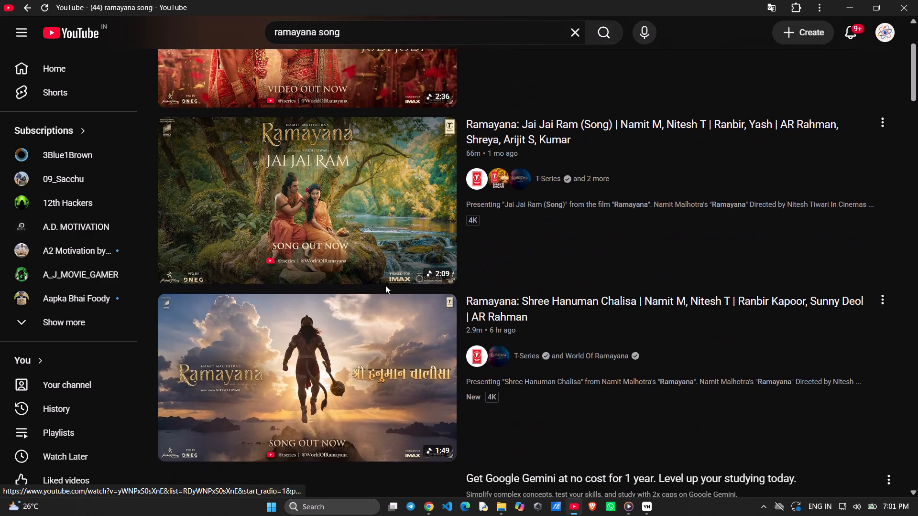
pyautogui.scroll(-4, 385, 285)
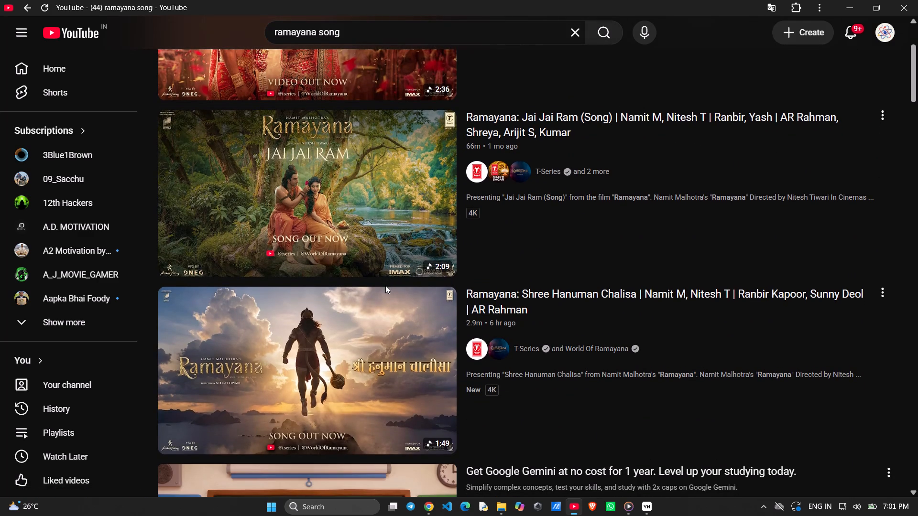
pyautogui.scroll(-3, 385, 285)
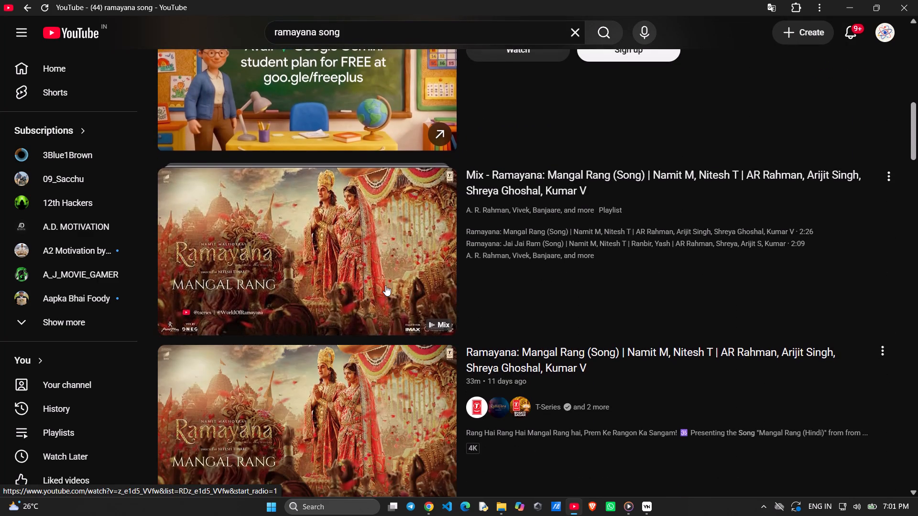
# Search YouTube for "ramayana song 16d audio" and open the "Jai Jai Ram (16DAudio)" video from Retro room lofi.
pyautogui.click(398, 27)
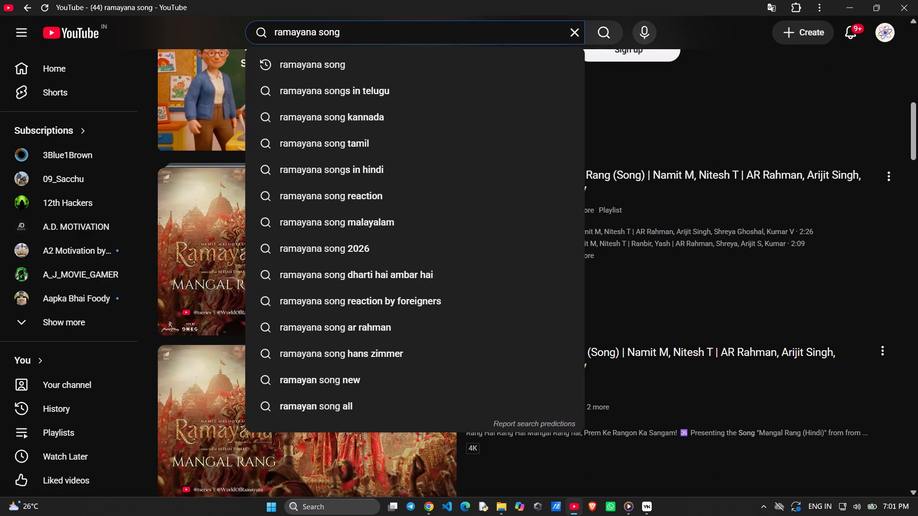
pyautogui.press('space')
pyautogui.write('16')
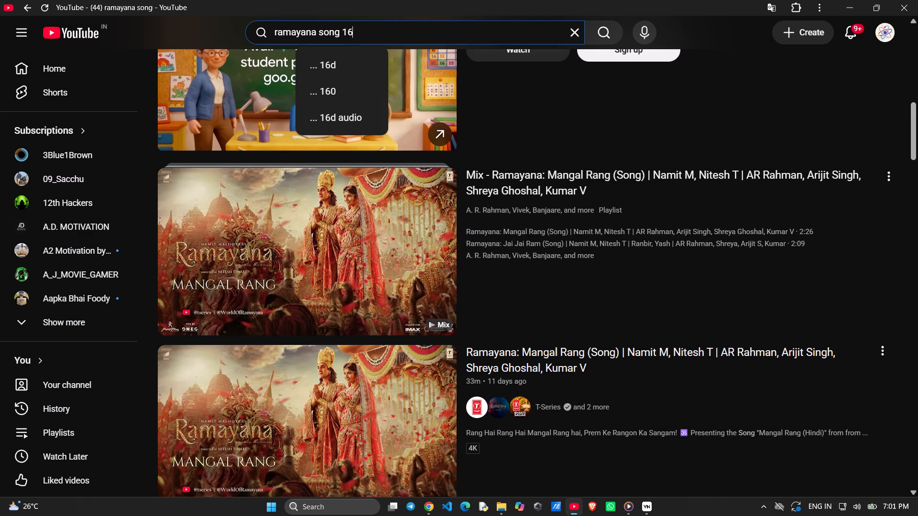
pyautogui.hotkey('shift', 'd')
pyautogui.press('space')
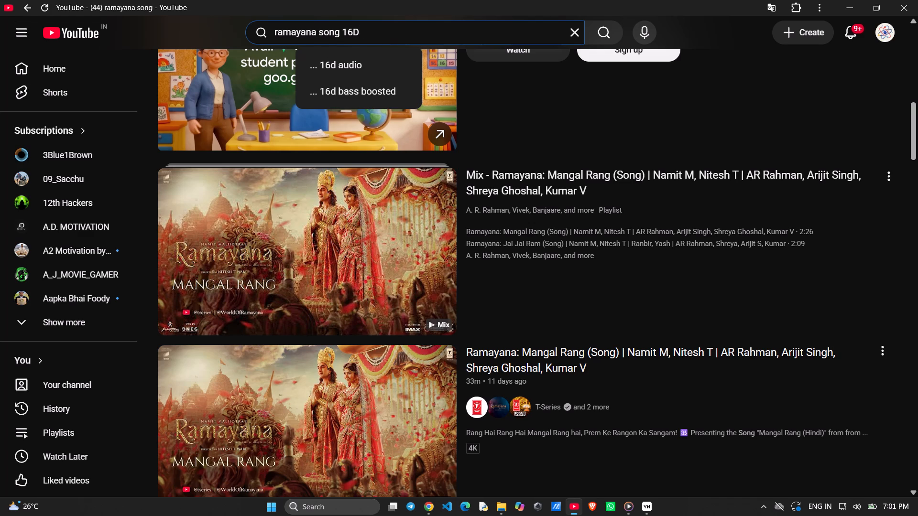
pyautogui.press('s')
pyautogui.press('BackSpace')
pyautogui.click(346, 70)
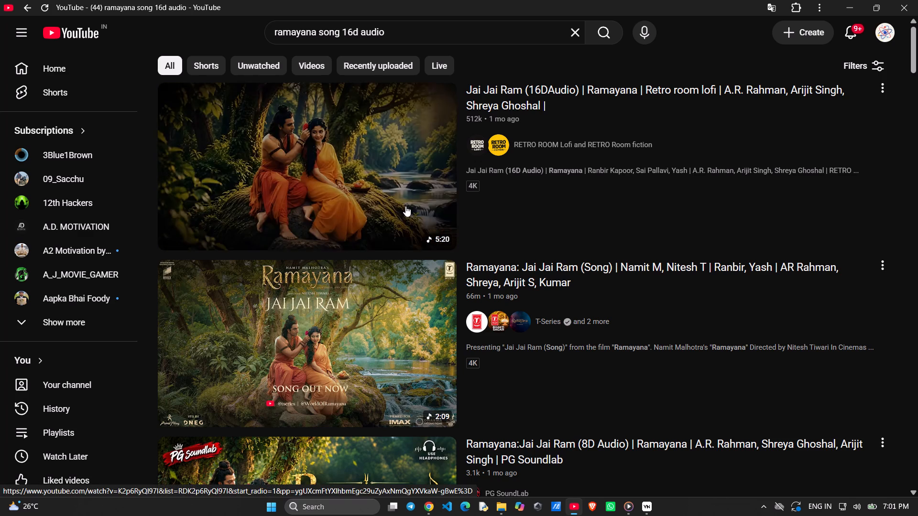
pyautogui.click(405, 206)
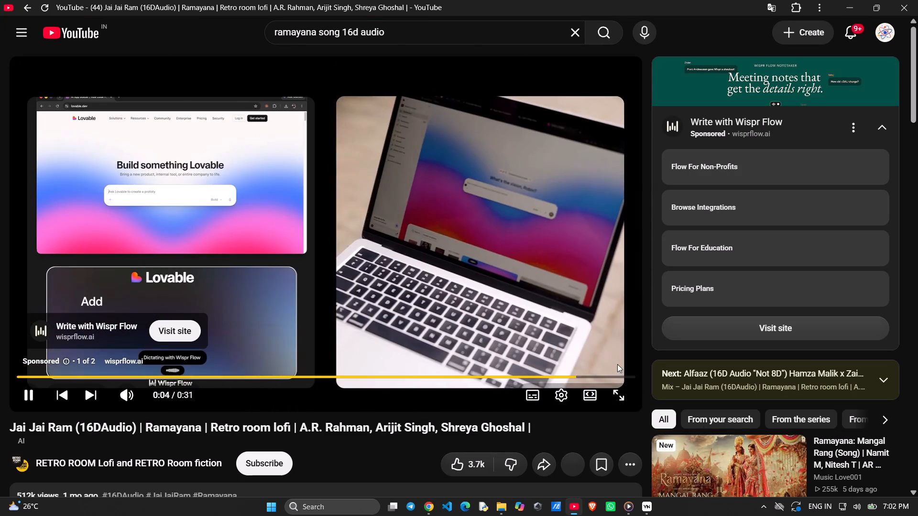
# Skip the ad on the "Jai Jai Ram (16DAudio)" video and copy the video's share link.
pyautogui.click(617, 364)
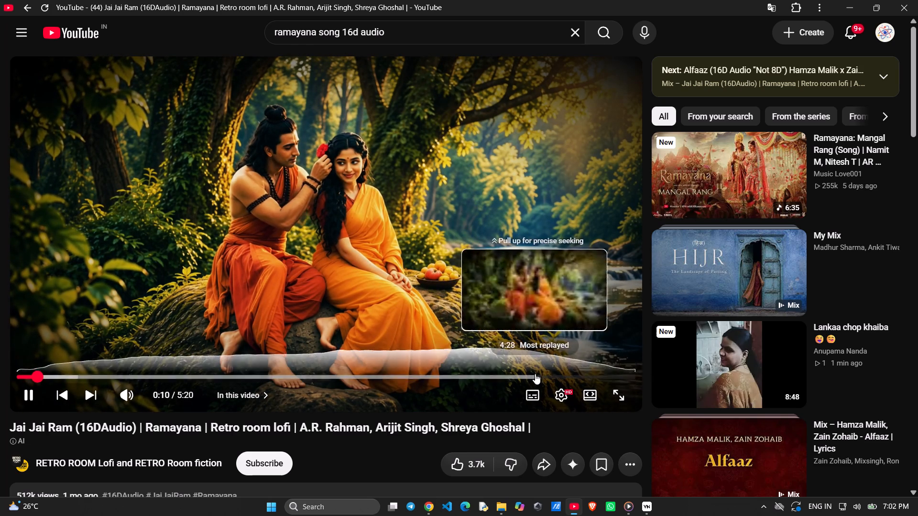
pyautogui.scroll(-2, 456, 357)
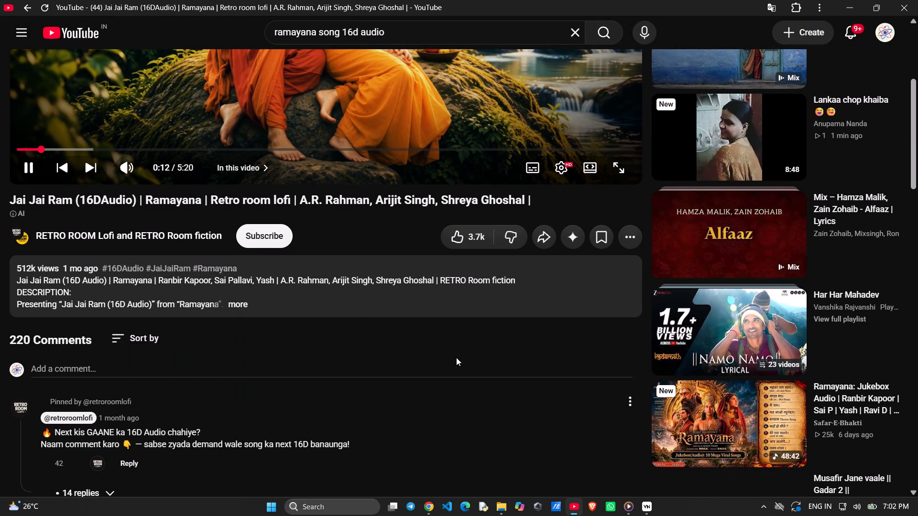
pyautogui.scroll(2, 456, 357)
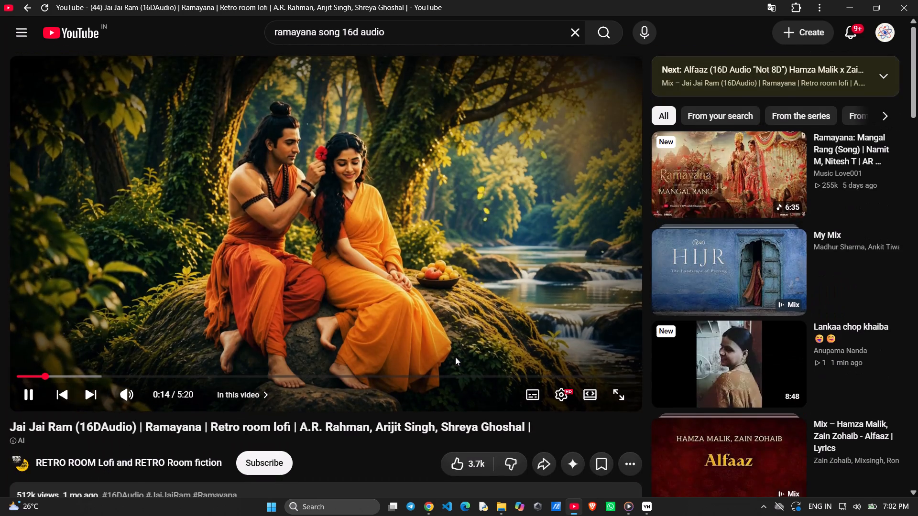
pyautogui.scroll(1, 455, 357)
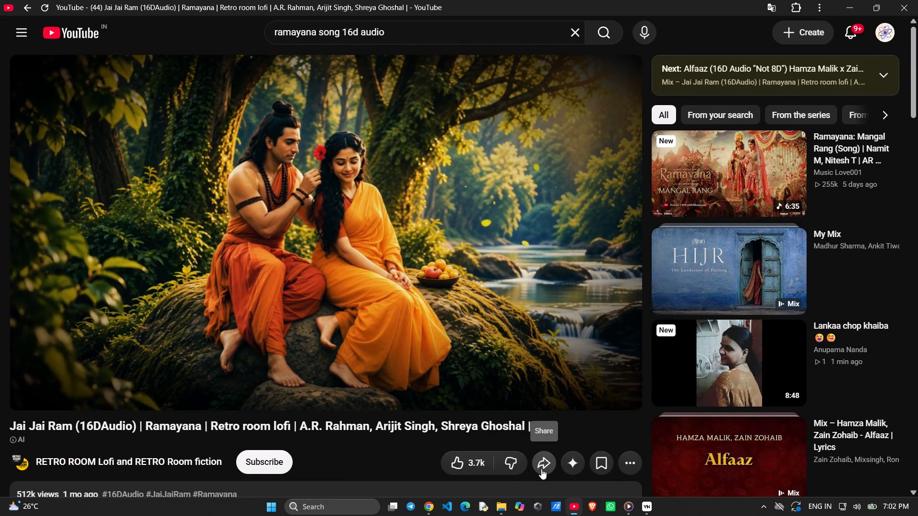
pyautogui.click(541, 469)
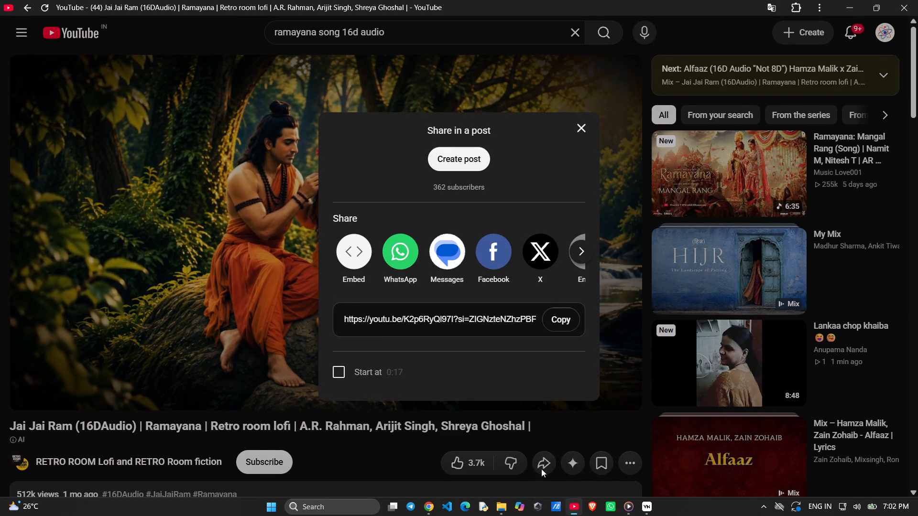
pyautogui.click(560, 321)
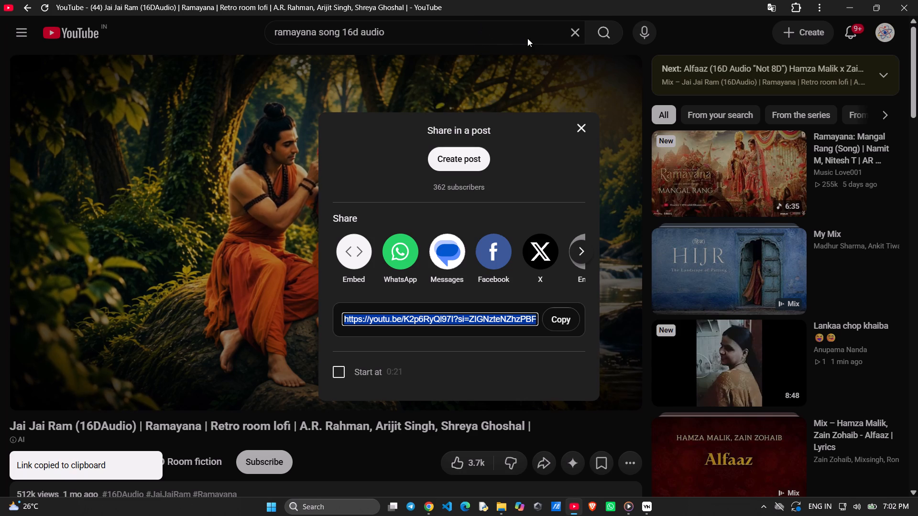
# Return to the search results, pause the 16D video, and open T-Series' "Ramayana: Jai Jai Ram (Song)" to watch it.
pyautogui.click(27, 9)
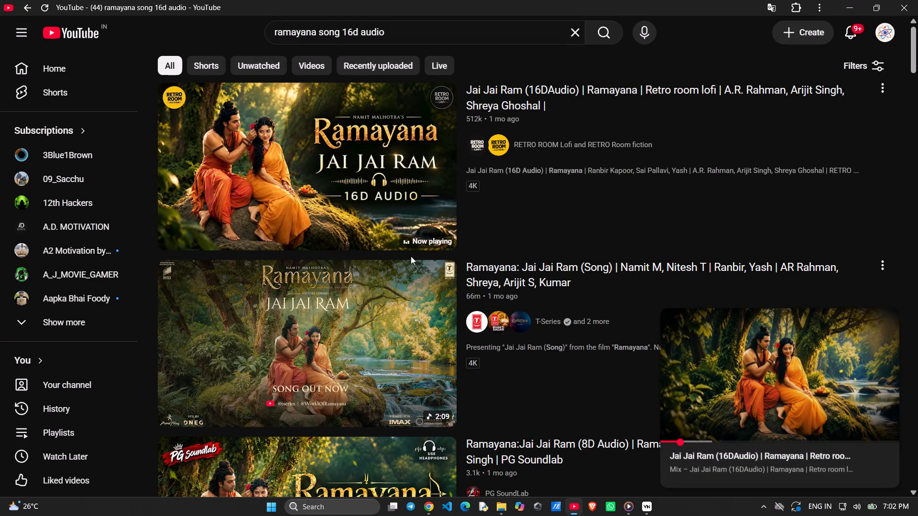
pyautogui.click(771, 372)
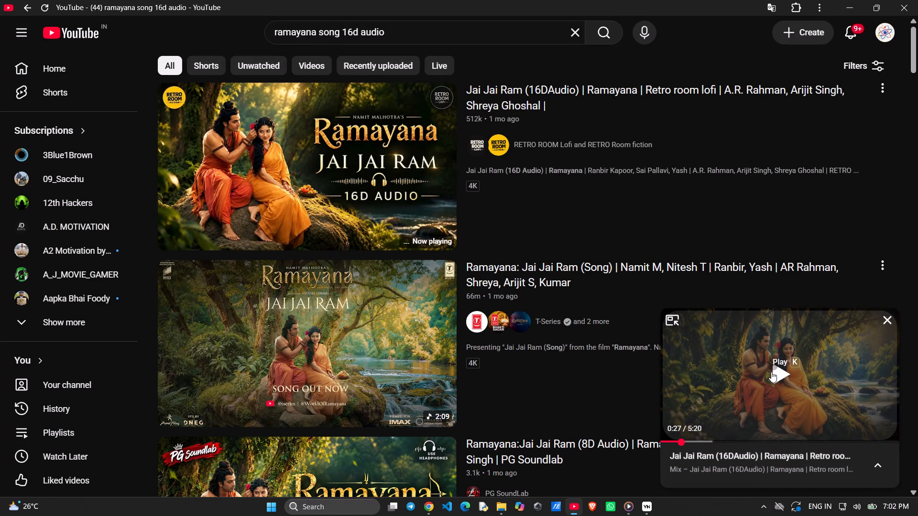
pyautogui.click(371, 378)
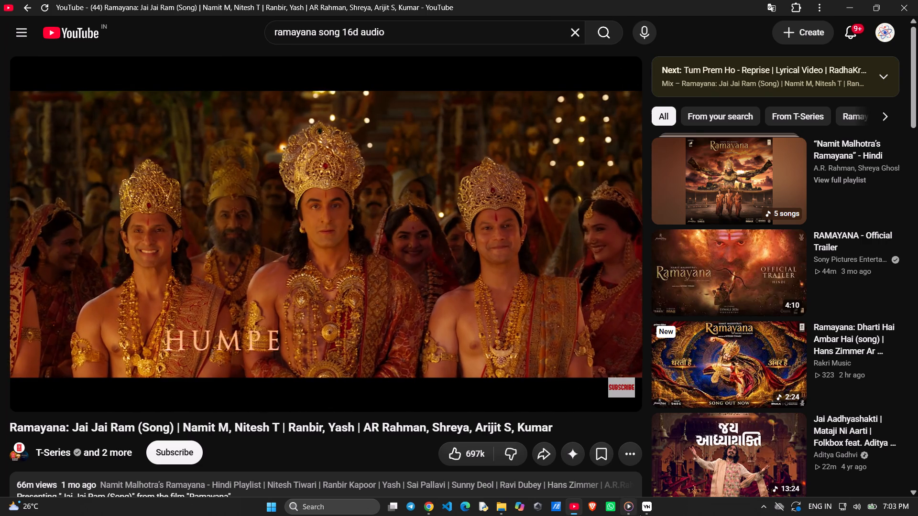
# Switch to VN and close the completed export window.
pyautogui.click(652, 513)
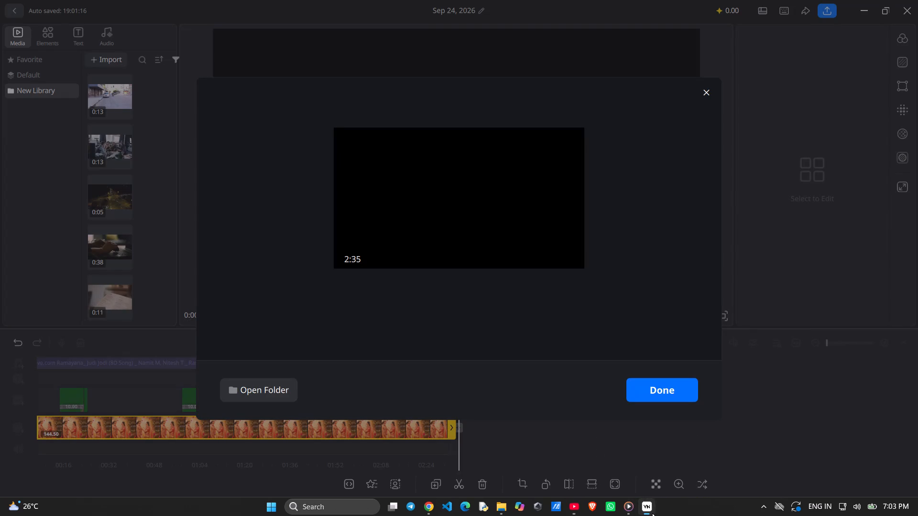
pyautogui.click(676, 392)
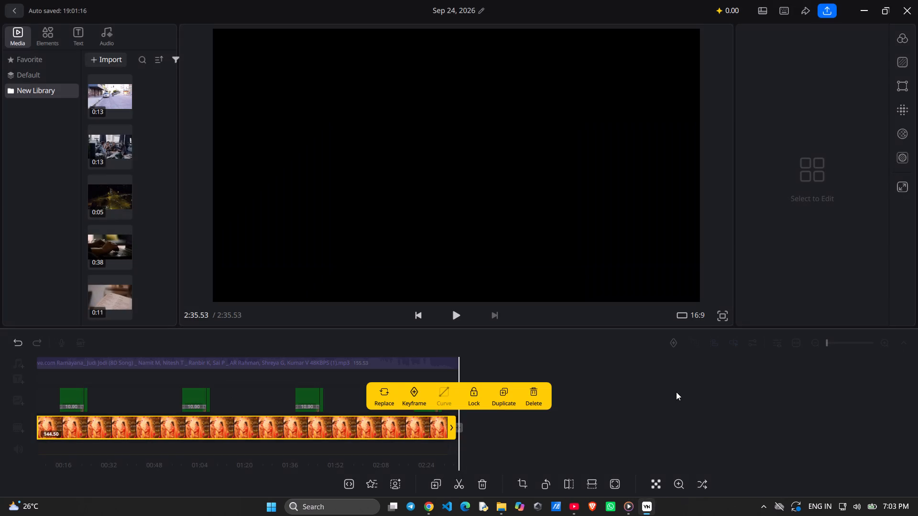
# In Chrome's VidsSave downloader, replace the old link with the copied Jai Jai Ram one and download the 128KBPS MP3.
pyautogui.click(428, 505)
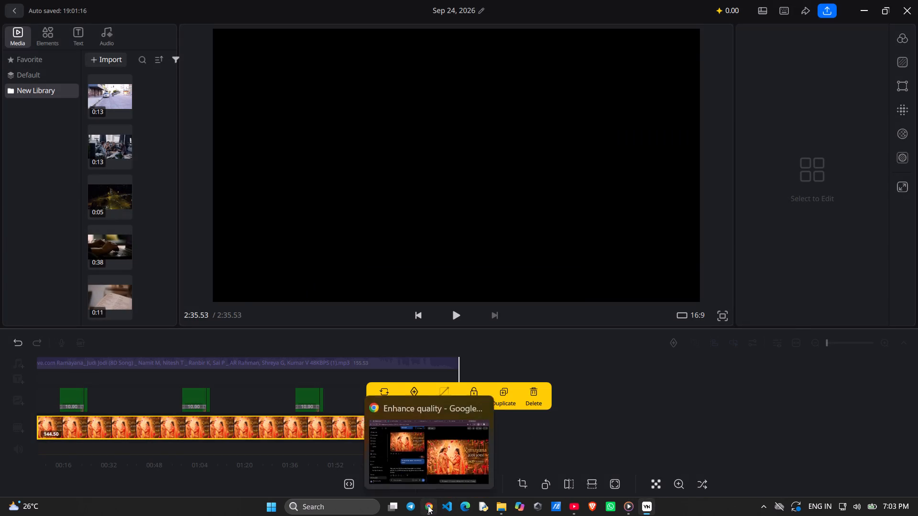
pyautogui.click(171, 8)
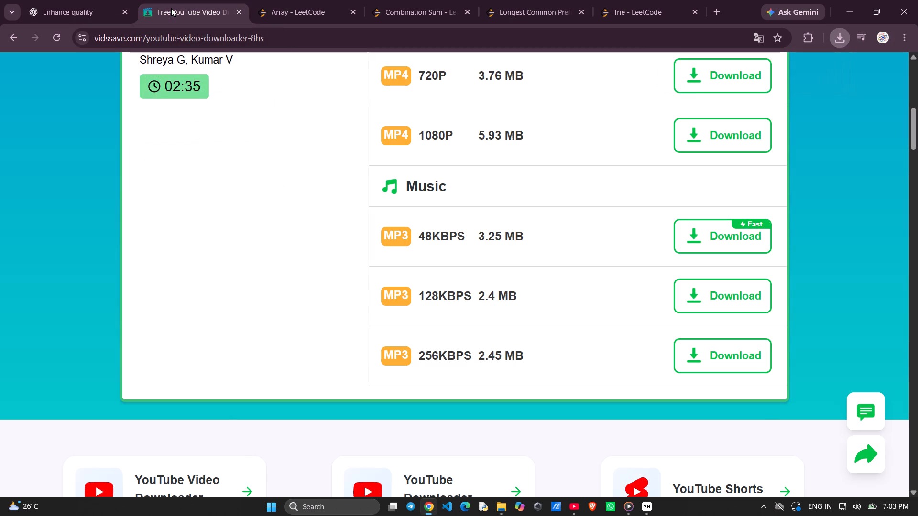
pyautogui.scroll(3, 291, 157)
pyautogui.scroll(-8, 291, 157)
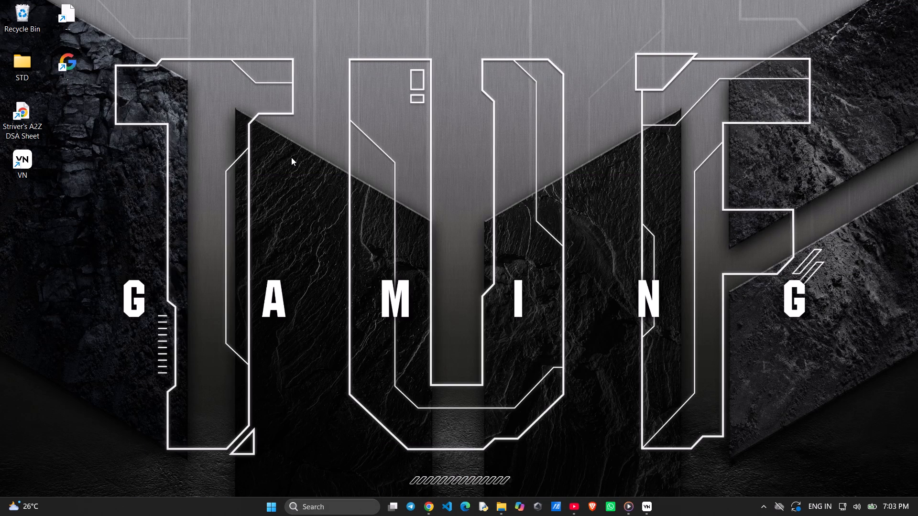
pyautogui.scroll(7, 332, 185)
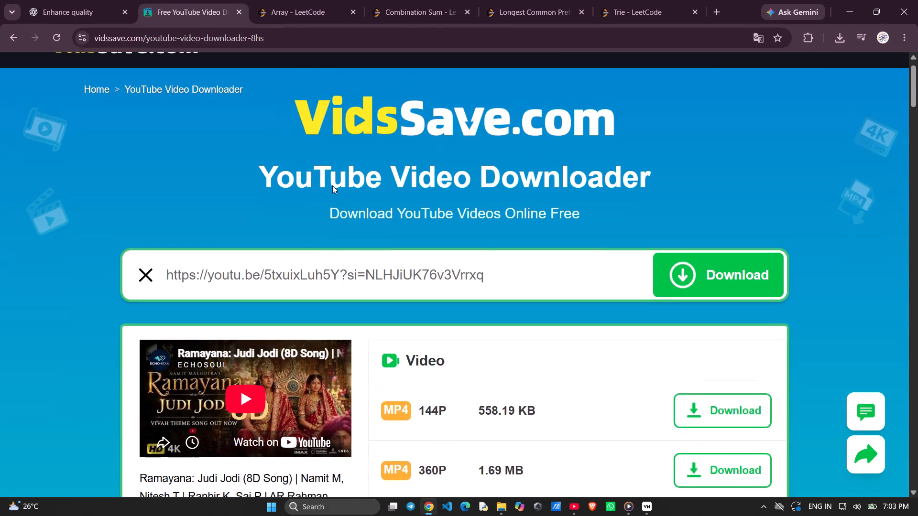
pyautogui.click(475, 296)
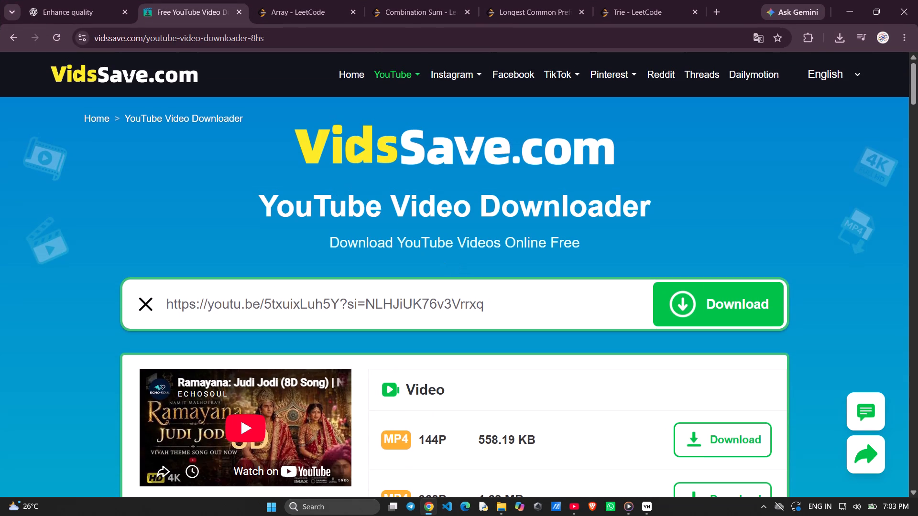
pyautogui.hotkey('shift', 'a')
pyautogui.hotkey('shift', 'a')
pyautogui.hotkey('ctrl', 'a')
pyautogui.hotkey('ctrl', 'v')
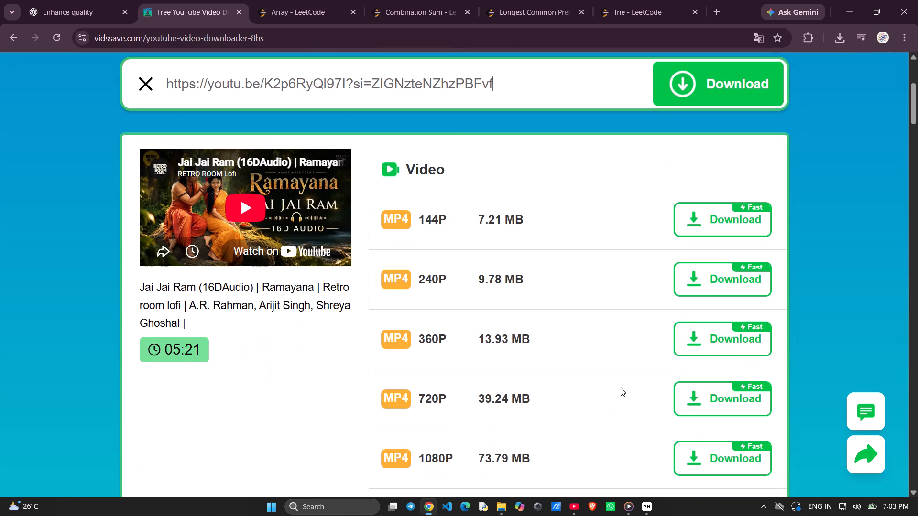
pyautogui.scroll(-4, 621, 387)
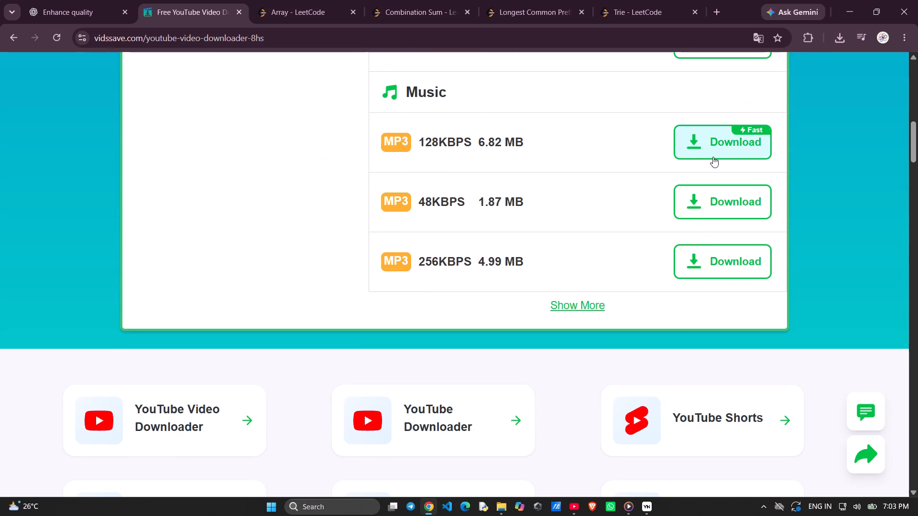
pyautogui.click(712, 157)
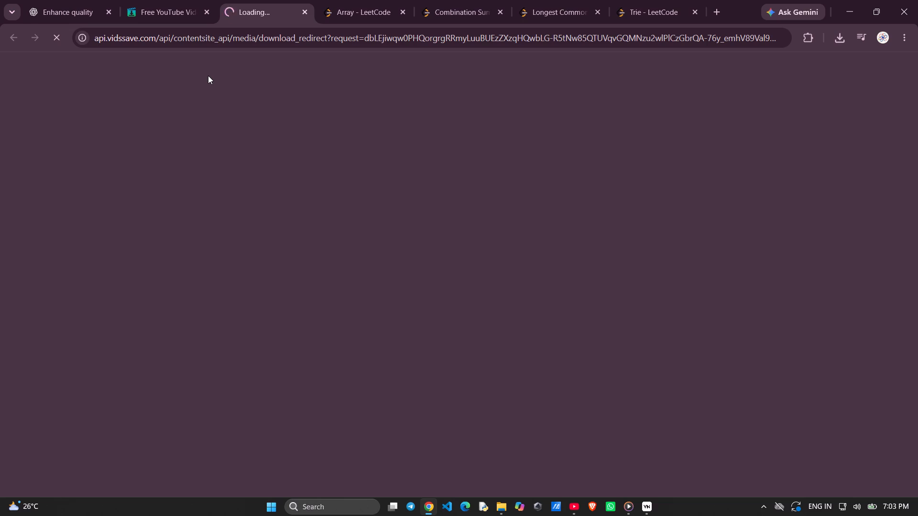
# Search Google Images for "jai jai ram" in a new browser tab and look through the results for a poster.
pyautogui.click(74, 6)
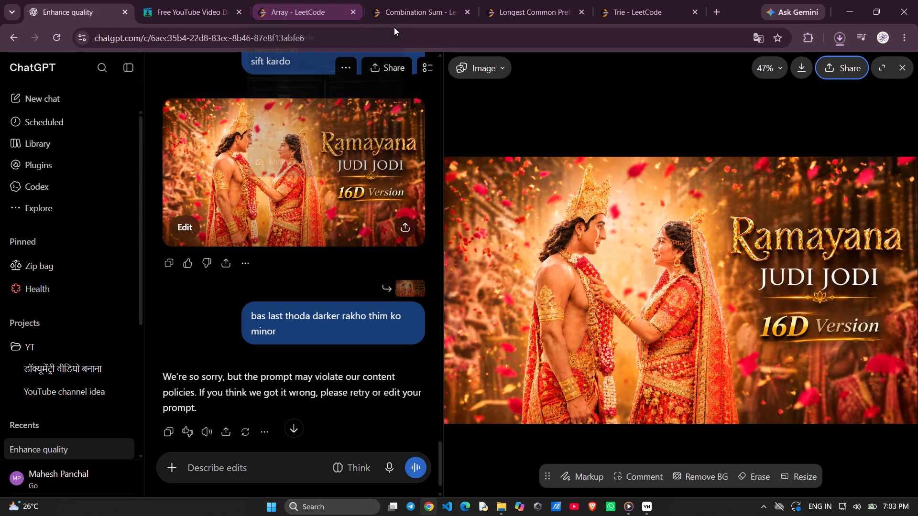
pyautogui.hotkey('ctrl', 't')
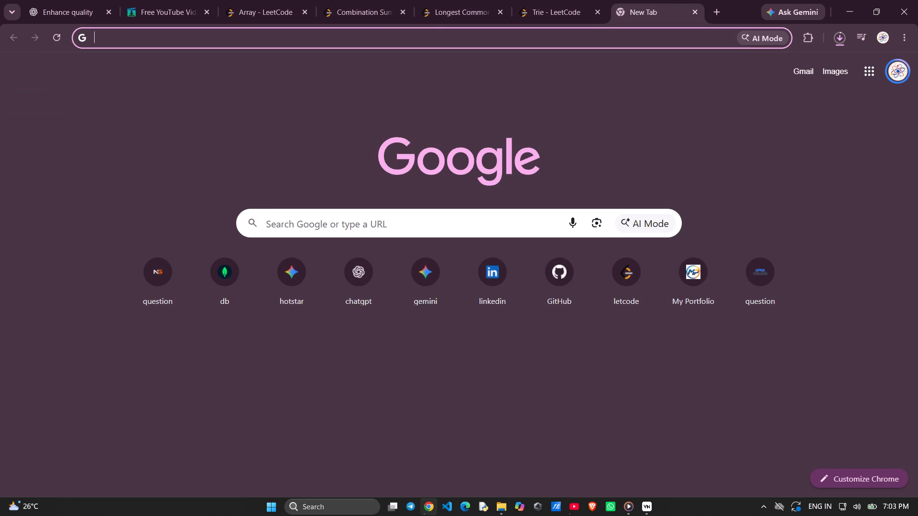
pyautogui.click(326, 220)
pyautogui.write('jai')
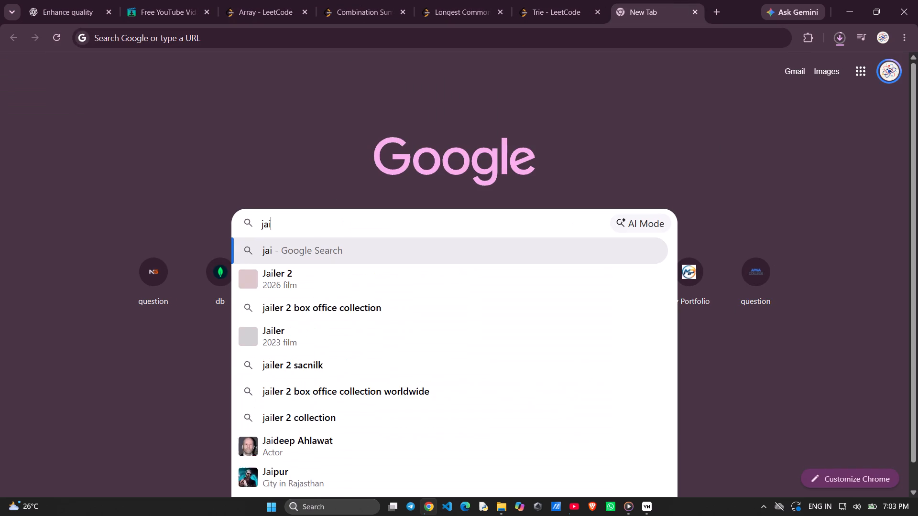
pyautogui.press('space')
pyautogui.write('ja')
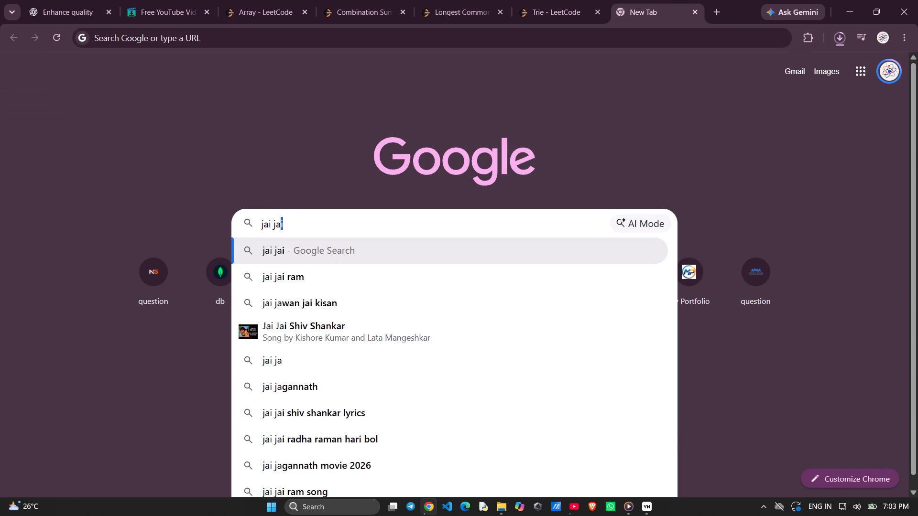
pyautogui.click(339, 280)
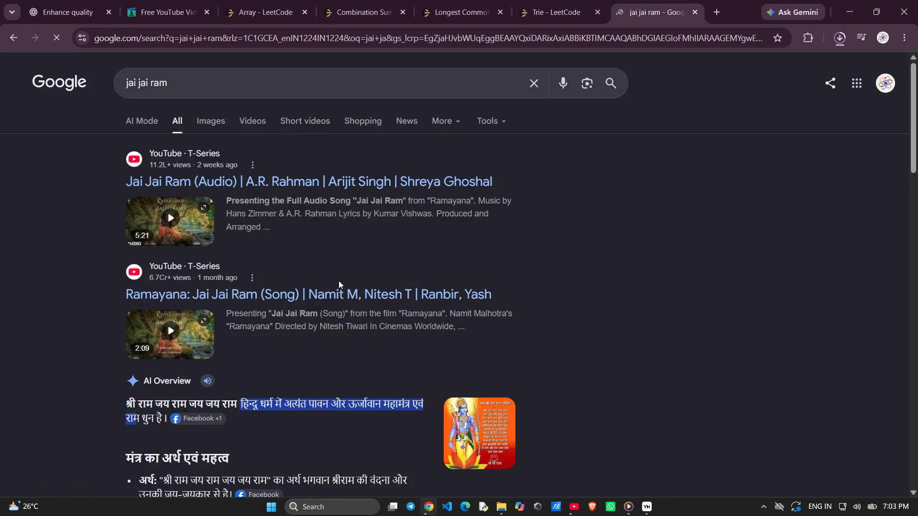
pyautogui.click(213, 118)
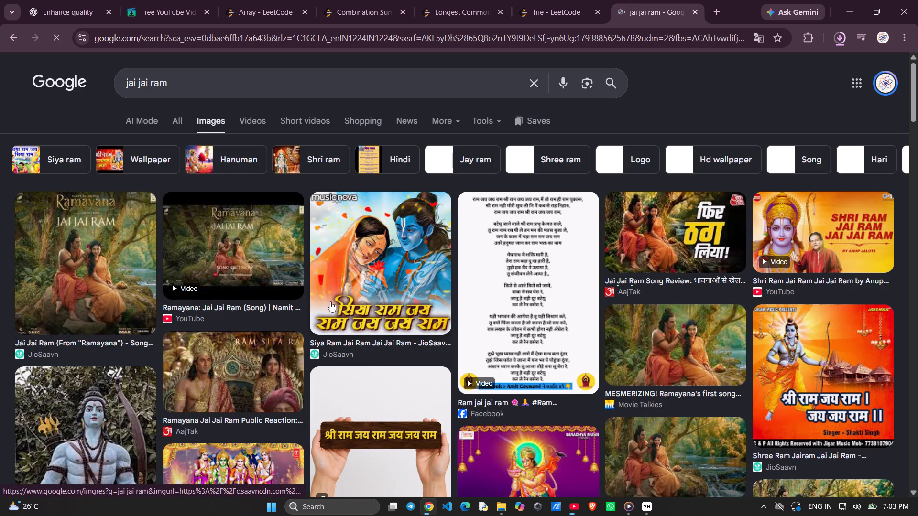
pyautogui.scroll(-3, 330, 301)
pyautogui.scroll(1, 330, 301)
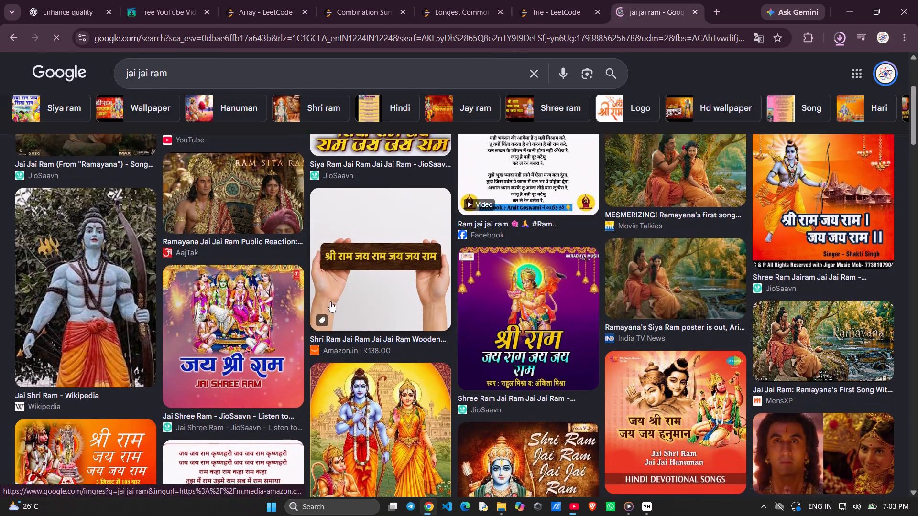
pyautogui.scroll(3, 330, 301)
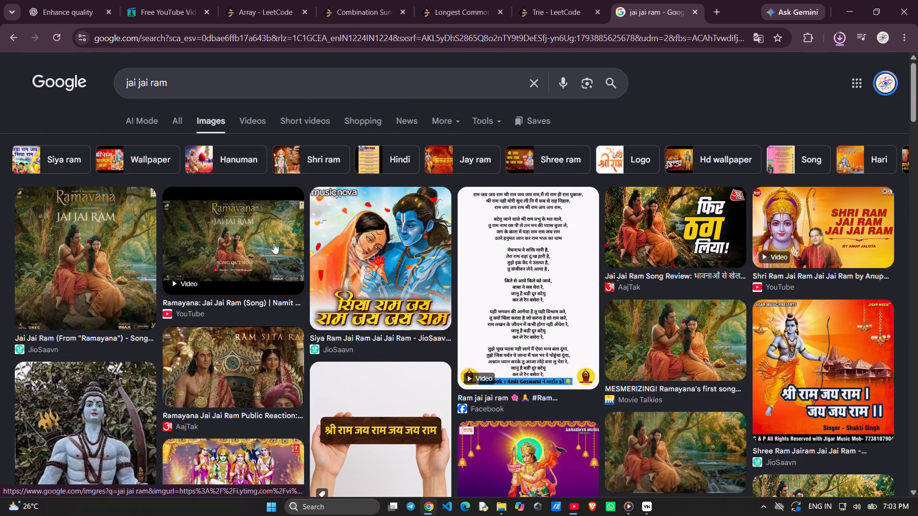
# Save the JioSaavn "Jai Jai Ram (From Ramayana)" poster to Downloads as the JPEG file "images".
pyautogui.rightClick(261, 247)
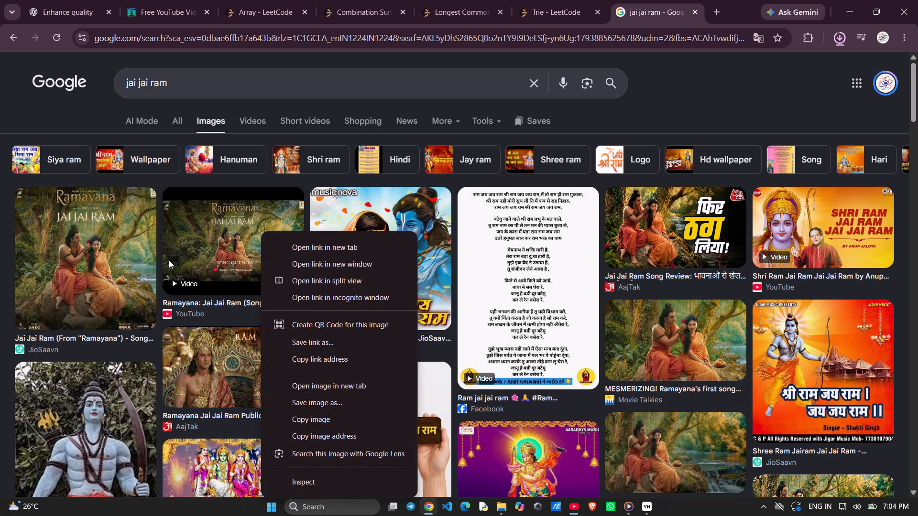
pyautogui.rightClick(115, 259)
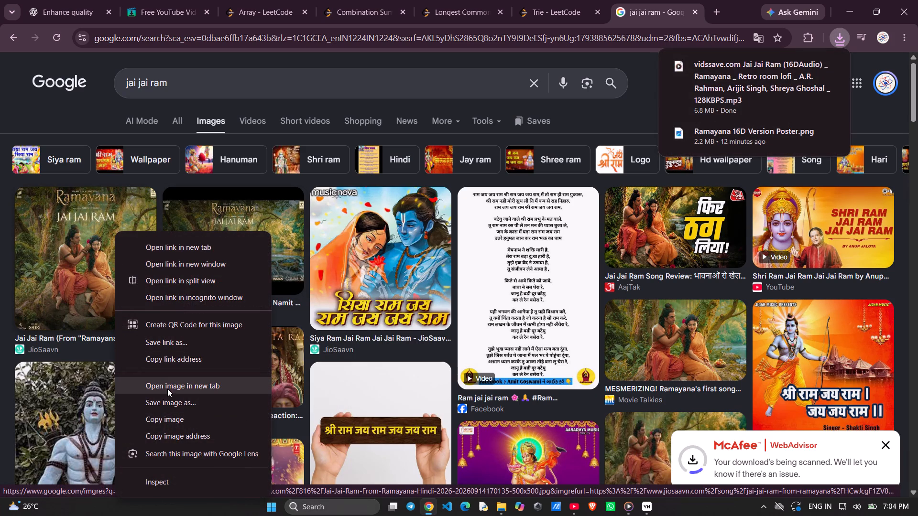
pyautogui.click(163, 406)
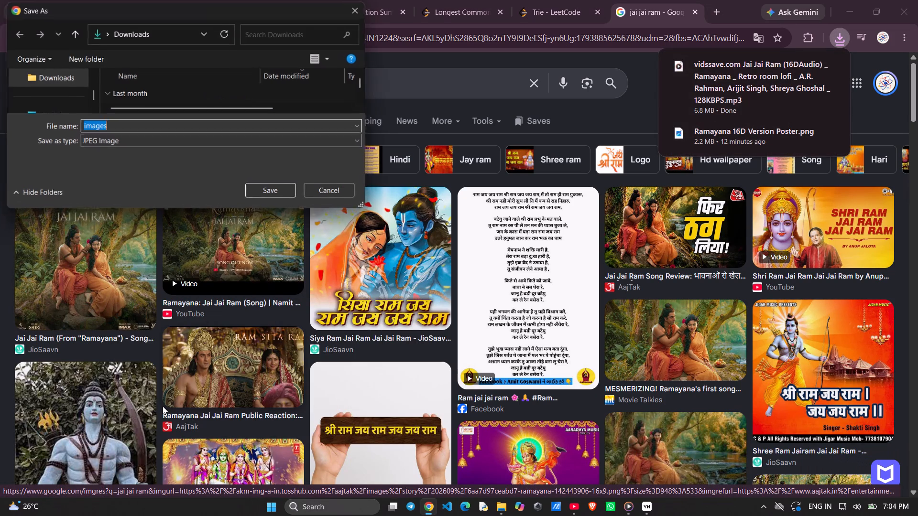
pyautogui.press('Return')
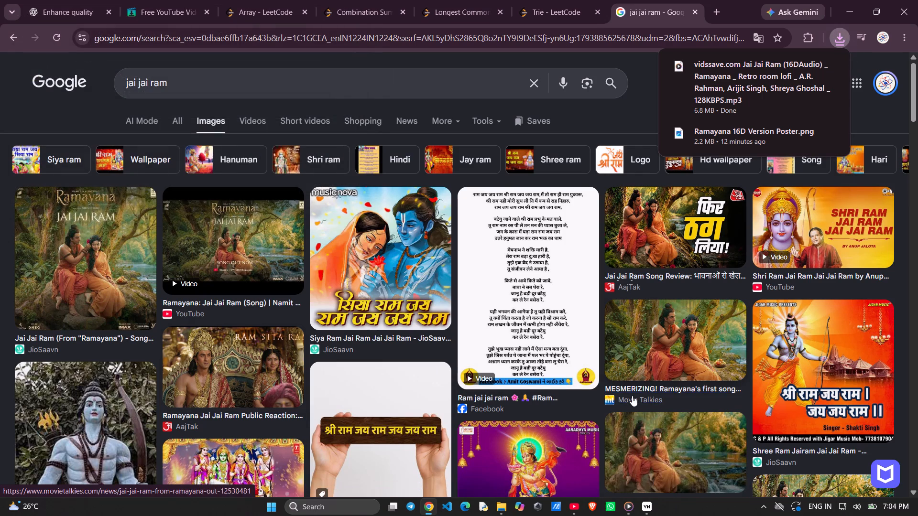
# Preview the Movie Talkies "Jai Jai Ram" image and open its source article.
pyautogui.click(728, 330)
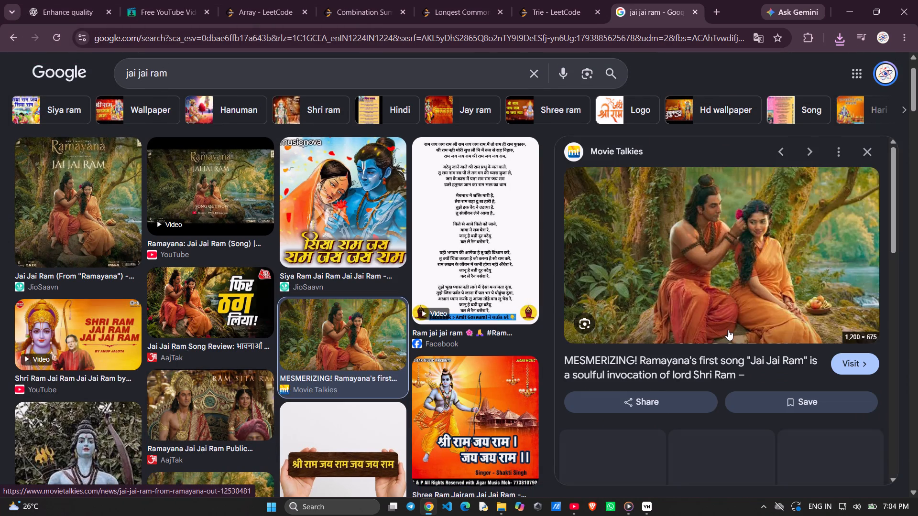
pyautogui.rightClick(728, 330)
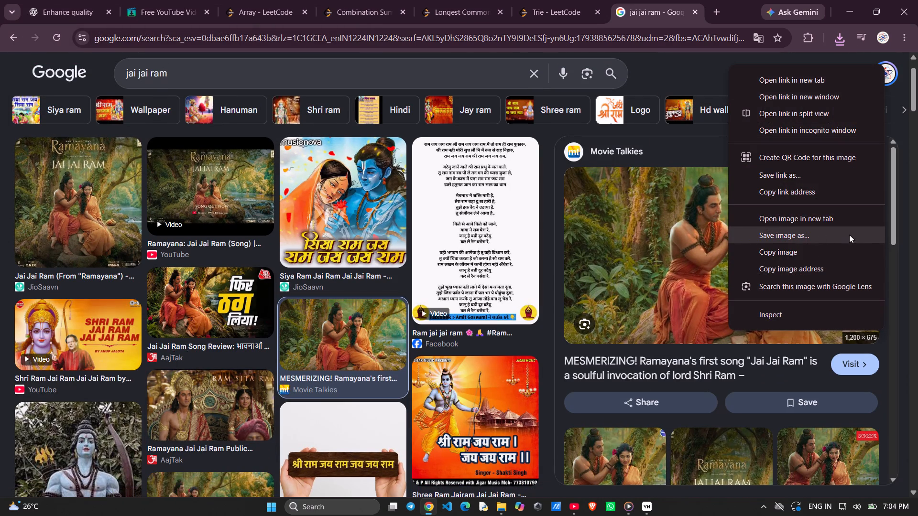
pyautogui.click(652, 281)
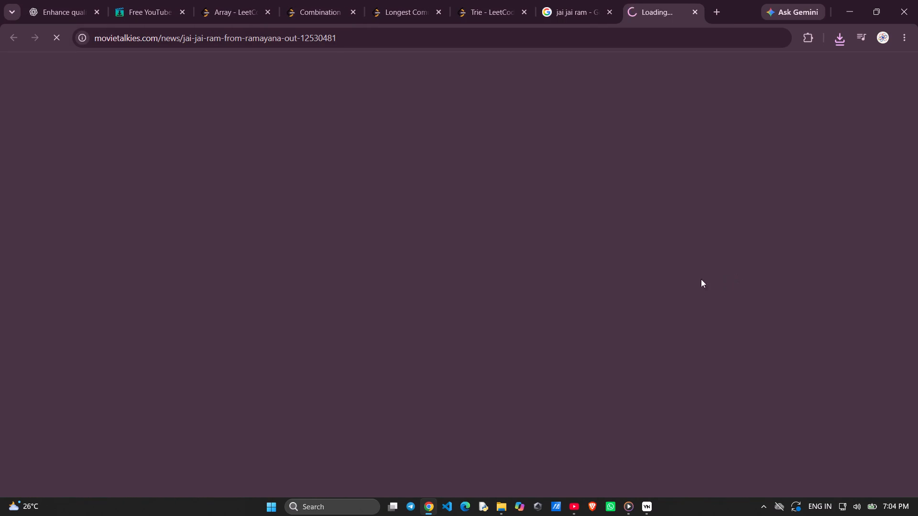
pyautogui.scroll(-2, 450, 357)
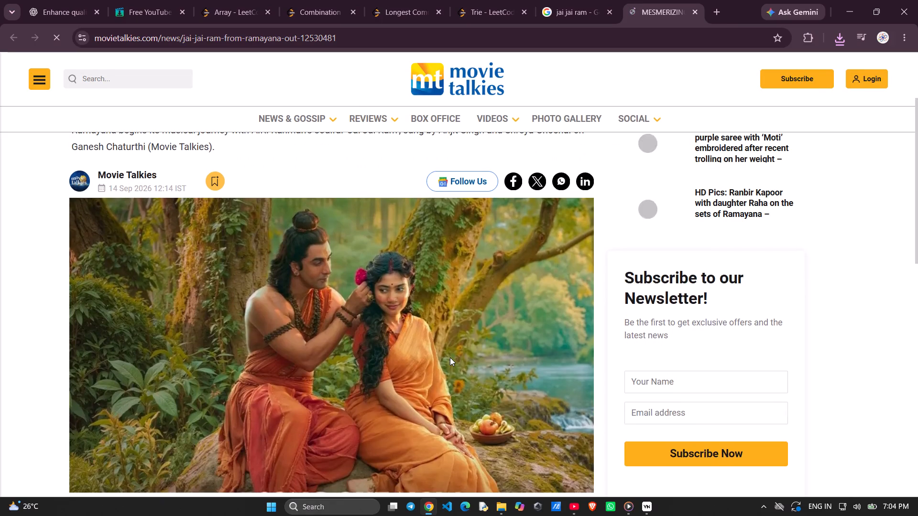
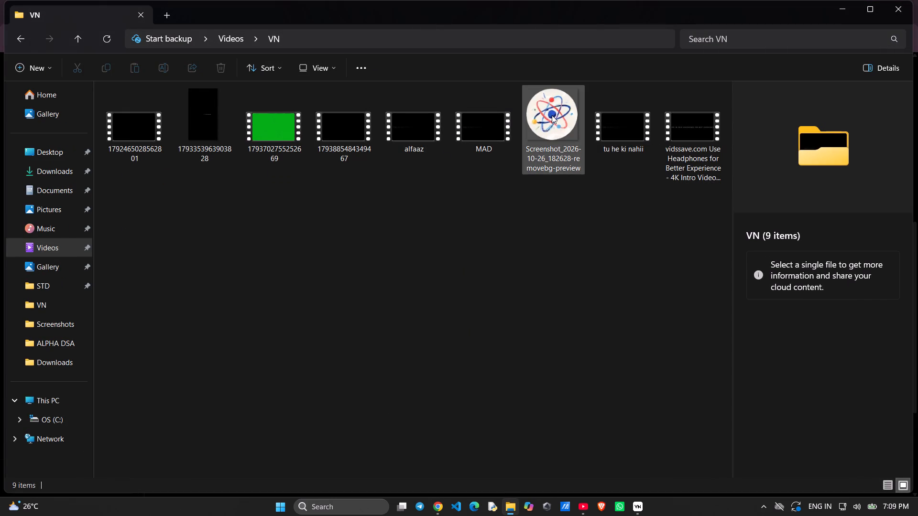
pyautogui.click(344, 121)
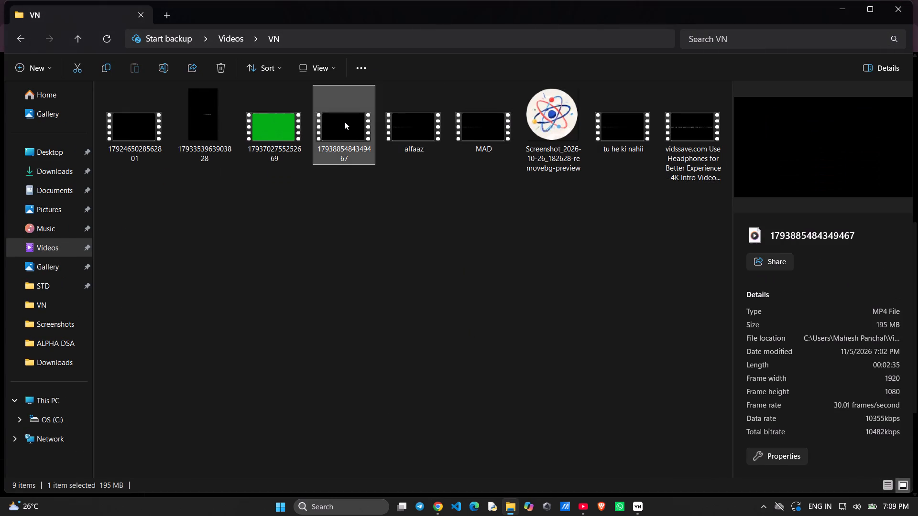
pyautogui.click(344, 121)
pyautogui.doubleClick(344, 121)
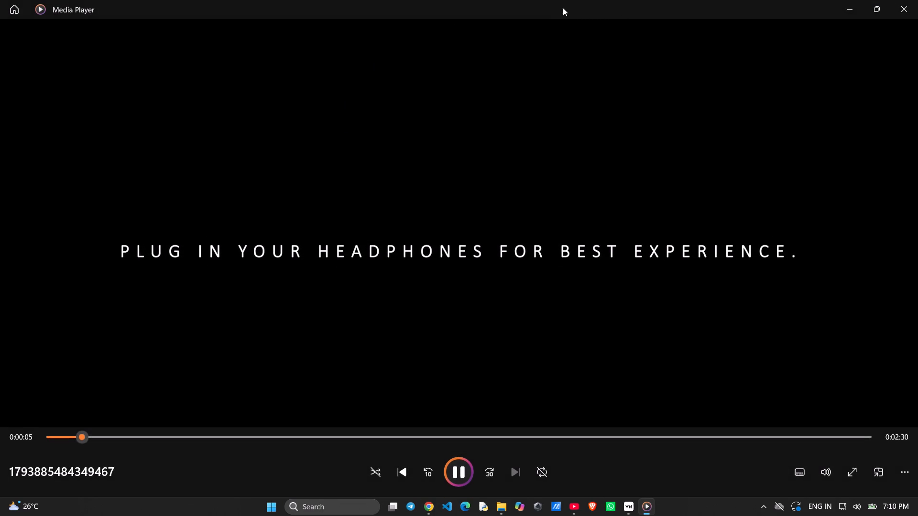
pyautogui.click(905, 0)
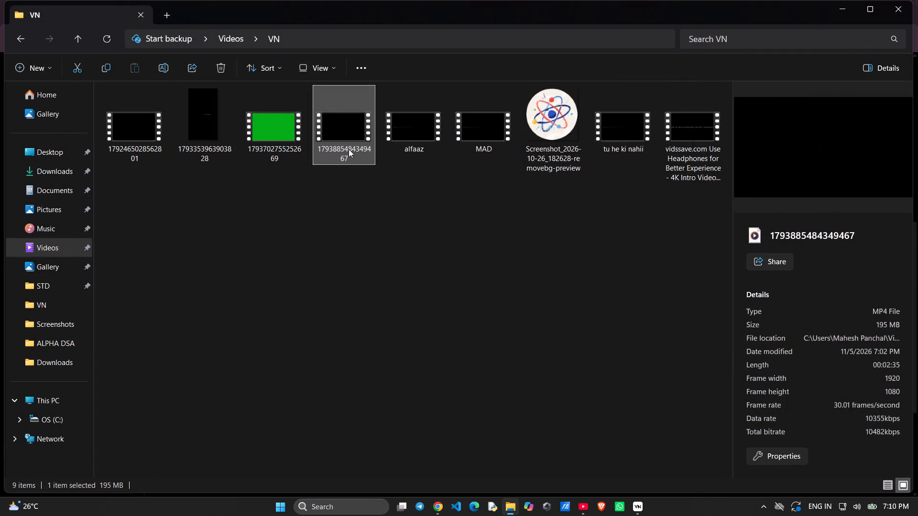
pyautogui.rightClick(349, 149)
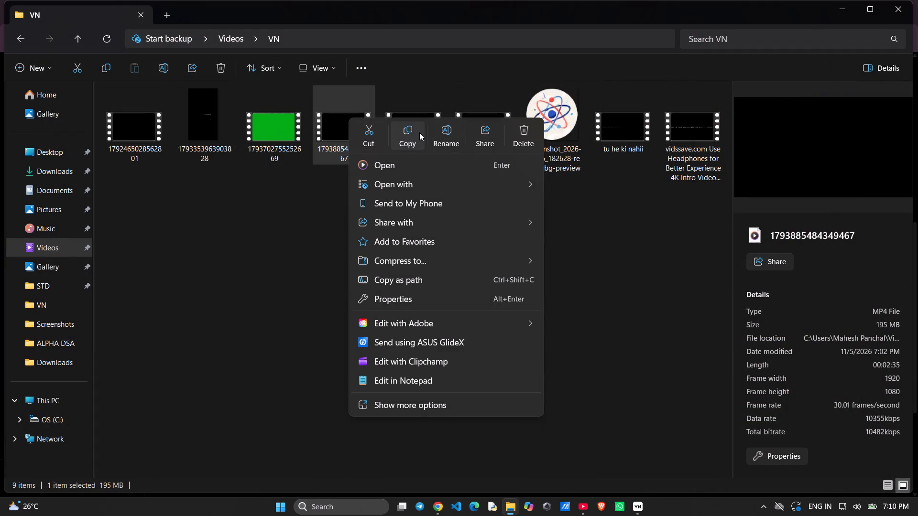
pyautogui.click(406, 132)
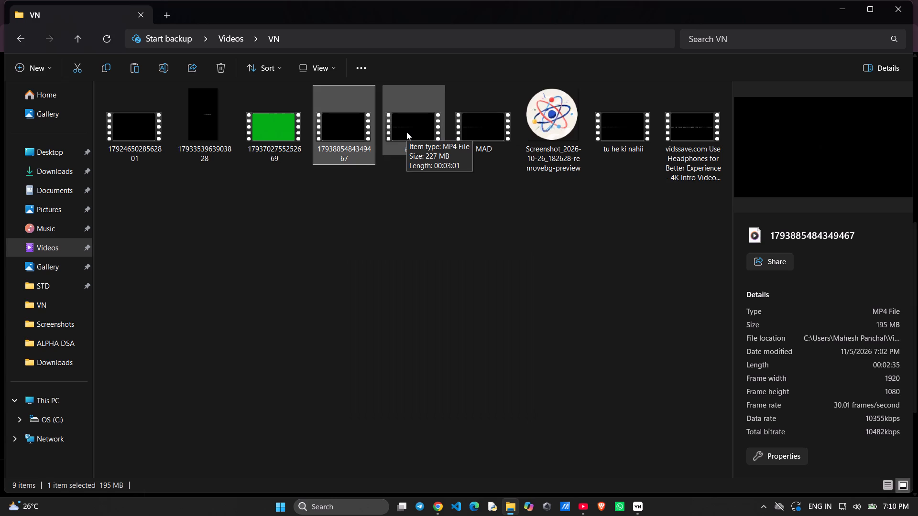
pyautogui.rightClick(351, 138)
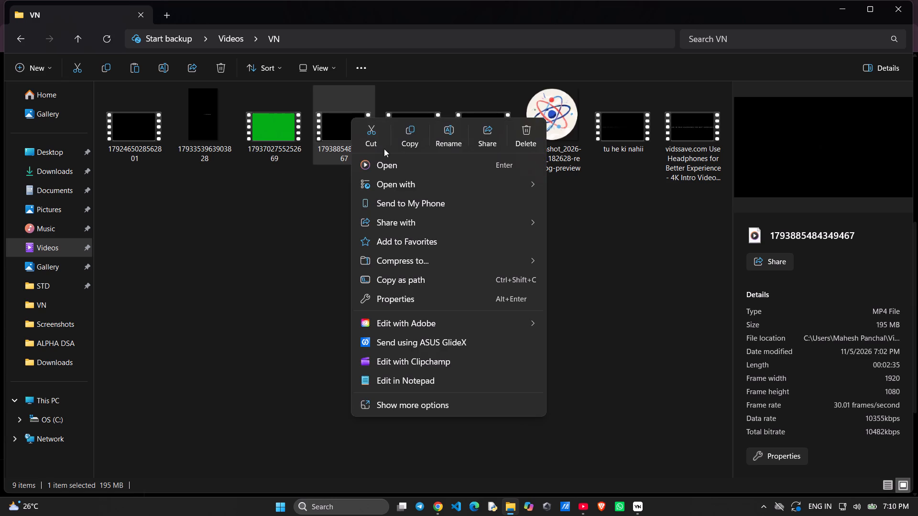
pyautogui.click(448, 132)
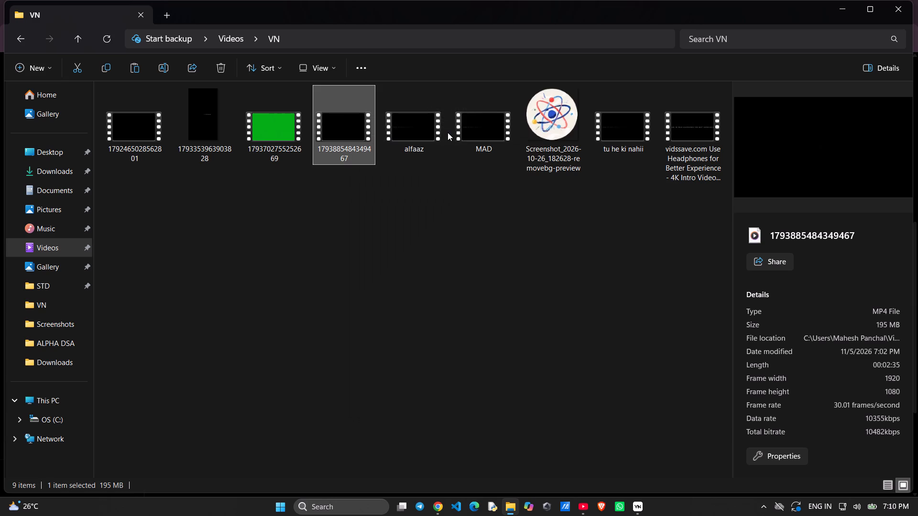
pyautogui.write('jodi jami')
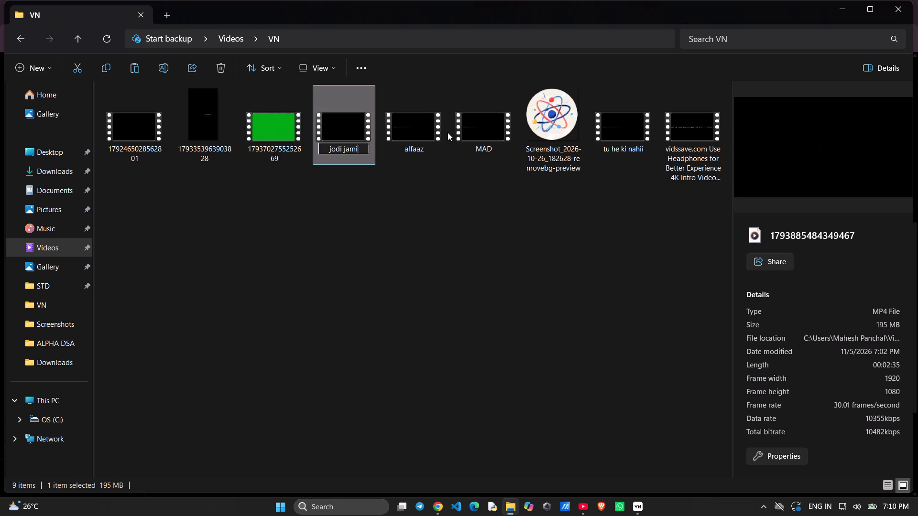
pyautogui.hotkey('alt', 'Tab')
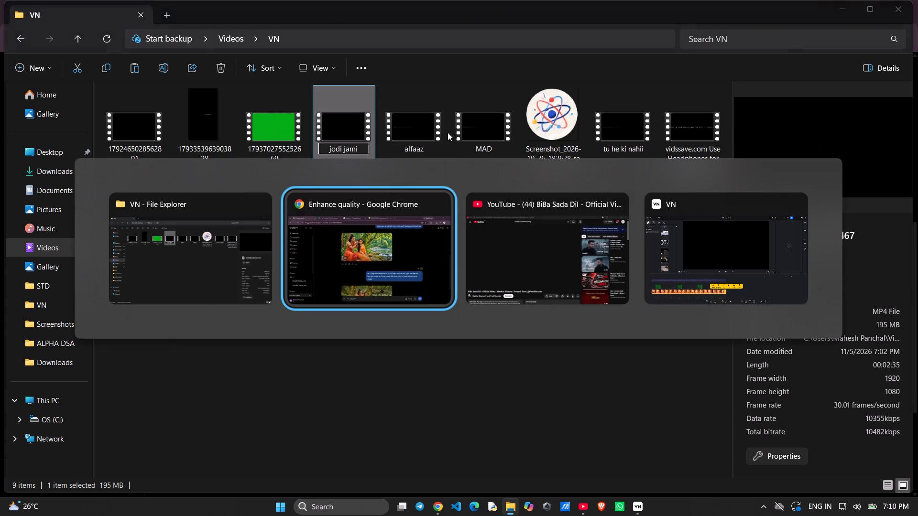
pyautogui.hotkey('alt', 'Tab')
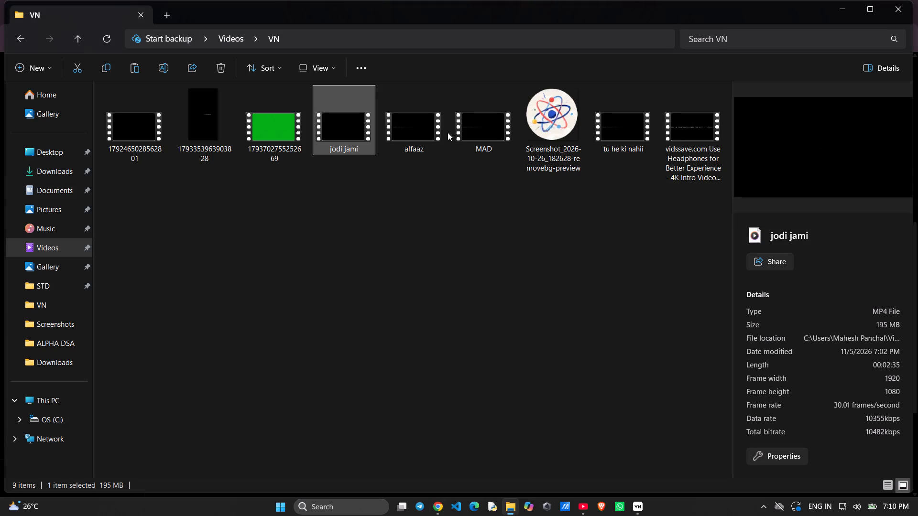
# Play the "jodi jami" video, jump to about 0:56, pause on the Judi Jodi title artwork and close the player.
pyautogui.press('Return')
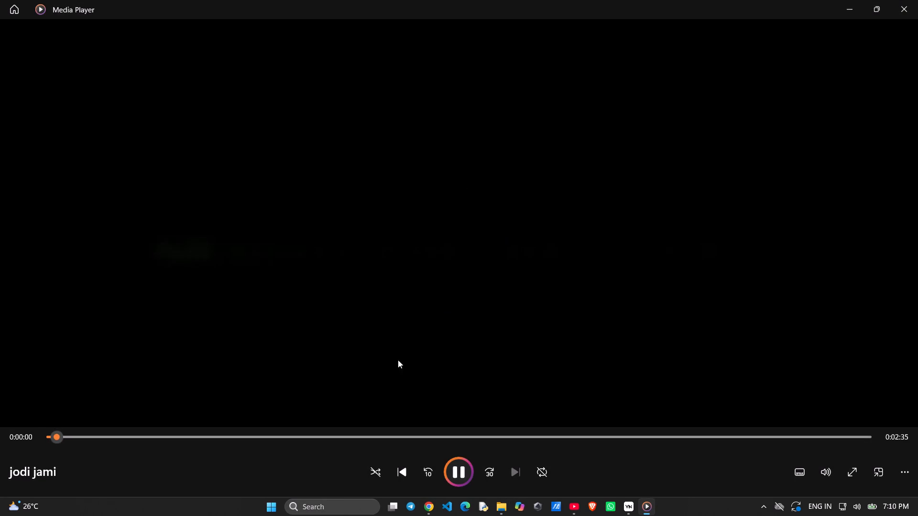
pyautogui.click(348, 441)
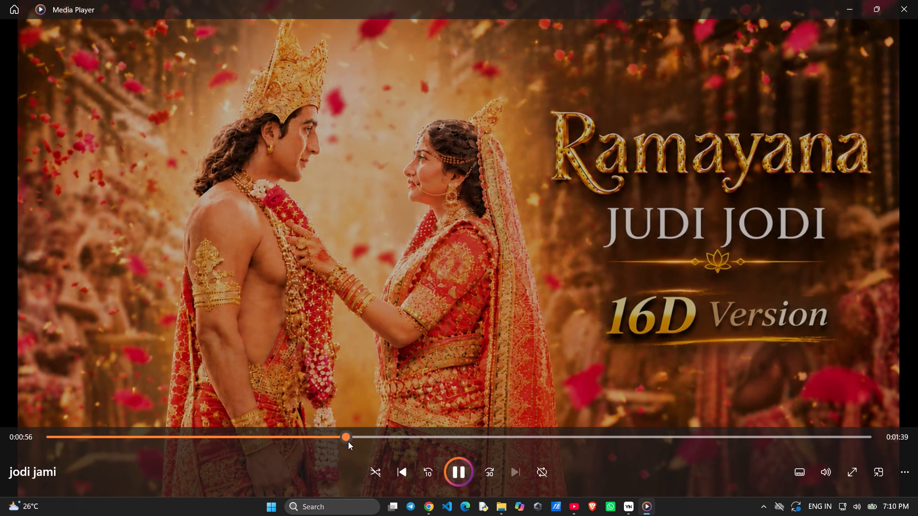
pyautogui.click(410, 351)
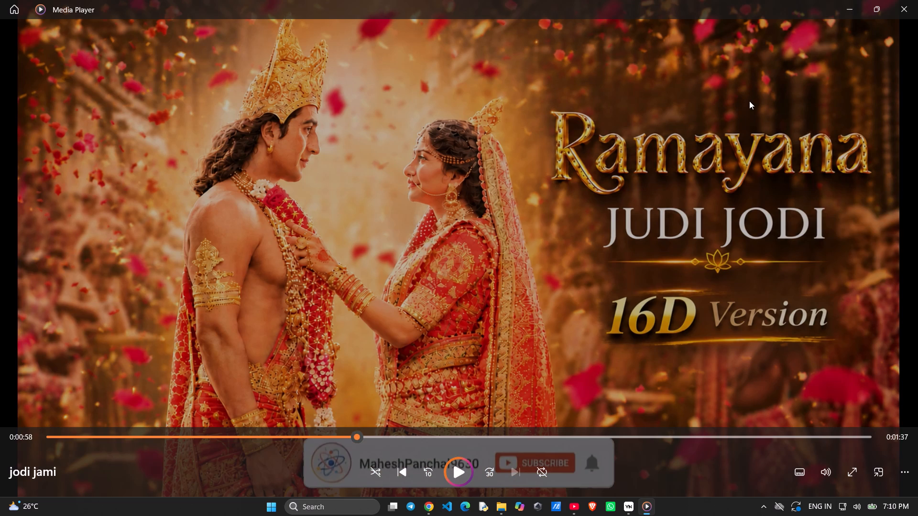
pyautogui.click(907, 10)
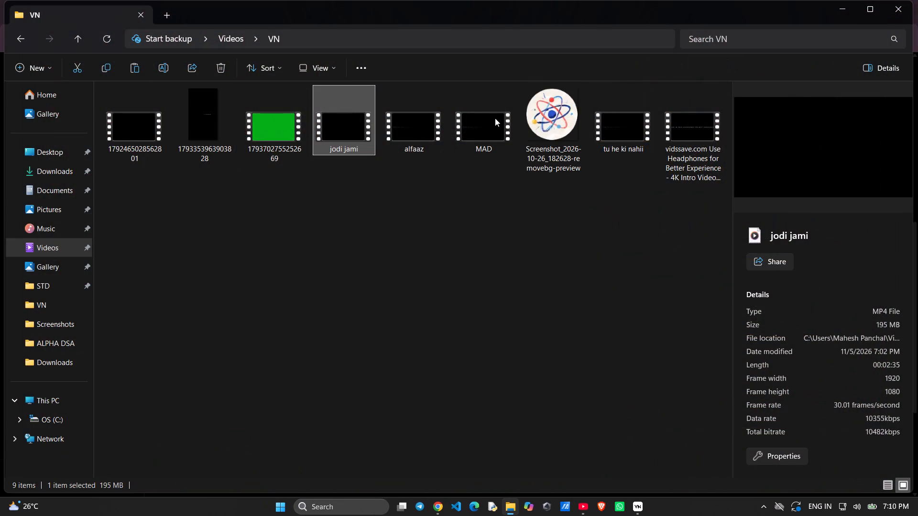
# Reopen the "jodi jami" video and jump to about 0:44 to view the Judi Jodi title artwork.
pyautogui.rightClick(341, 134)
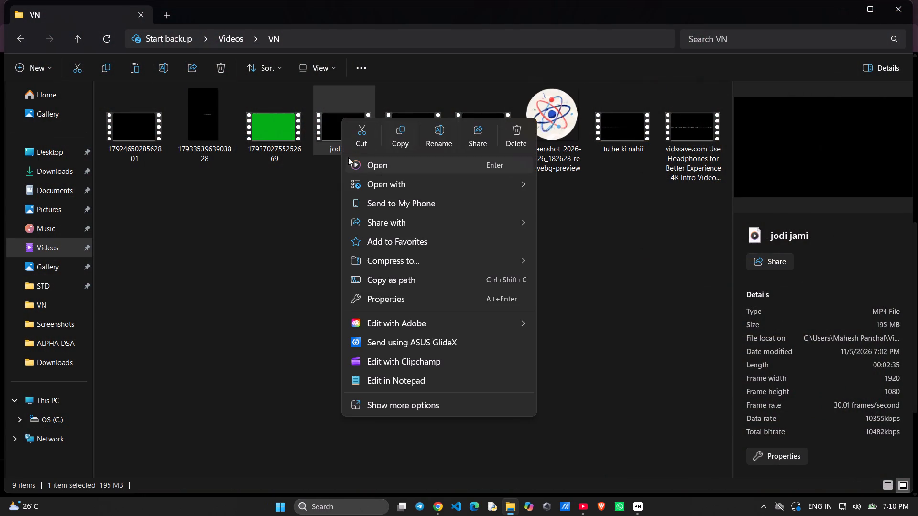
pyautogui.click(330, 121)
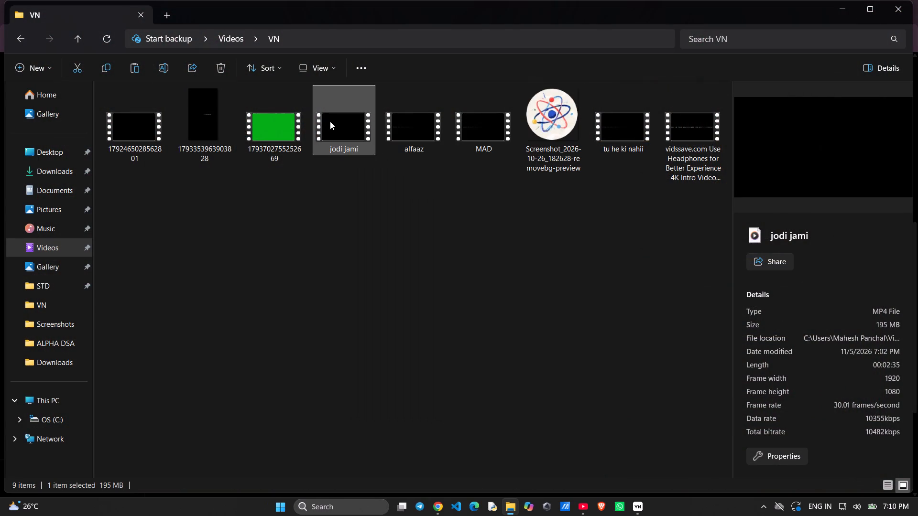
pyautogui.doubleClick(330, 121)
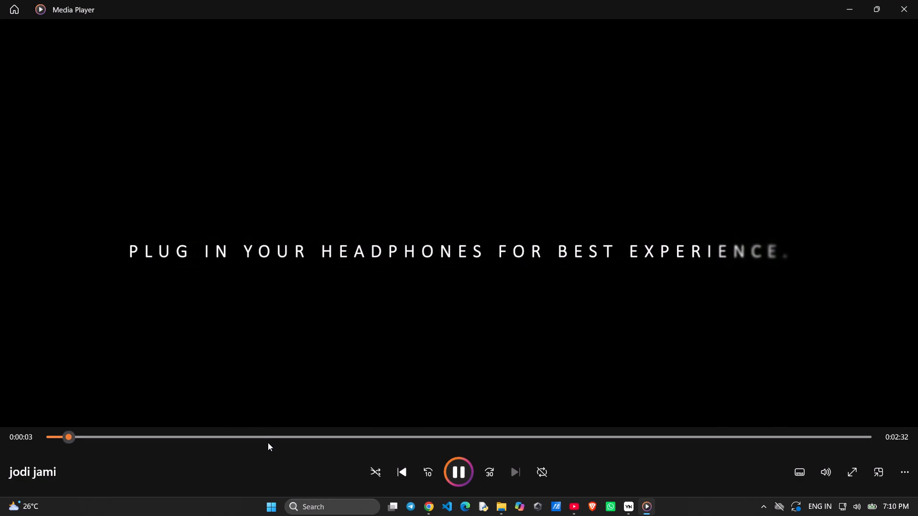
pyautogui.click(280, 432)
pyautogui.click(280, 432)
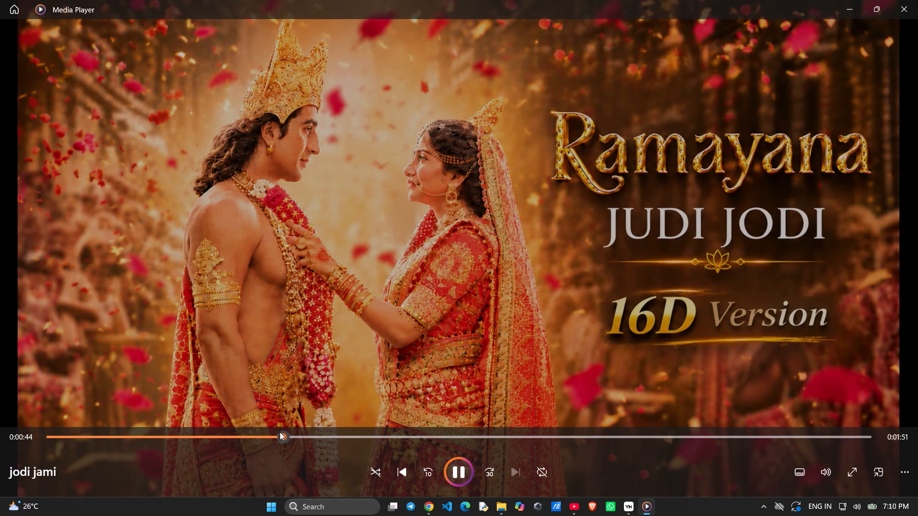
# Close the video player and rename the "jodi jami" video file as "judi jodi".
pyautogui.click(909, 4)
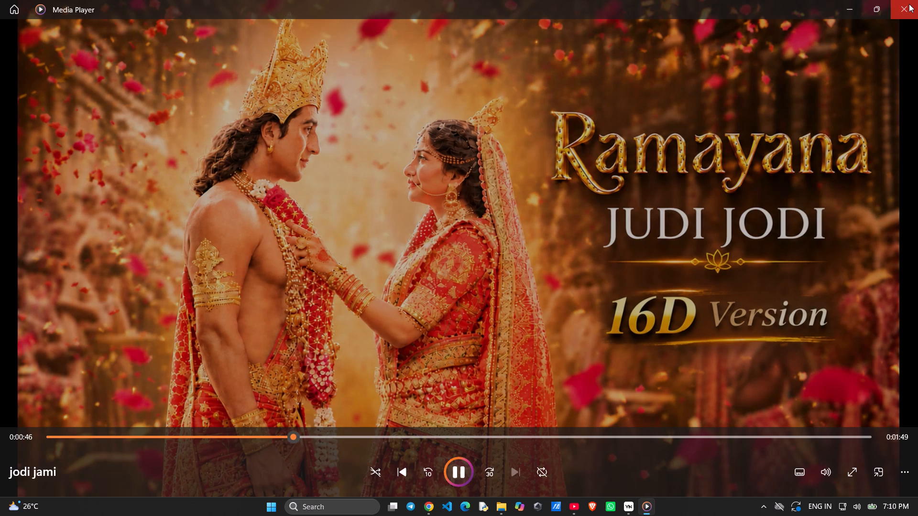
pyautogui.rightClick(354, 151)
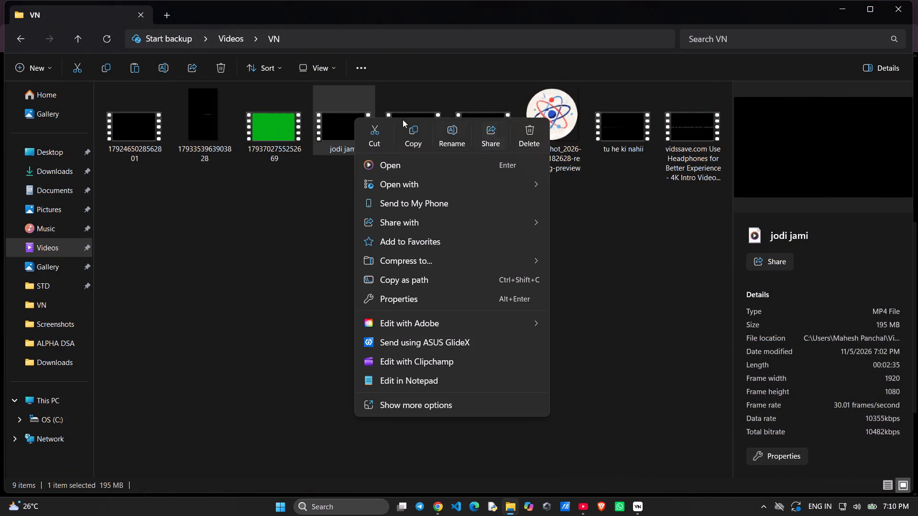
pyautogui.click(457, 135)
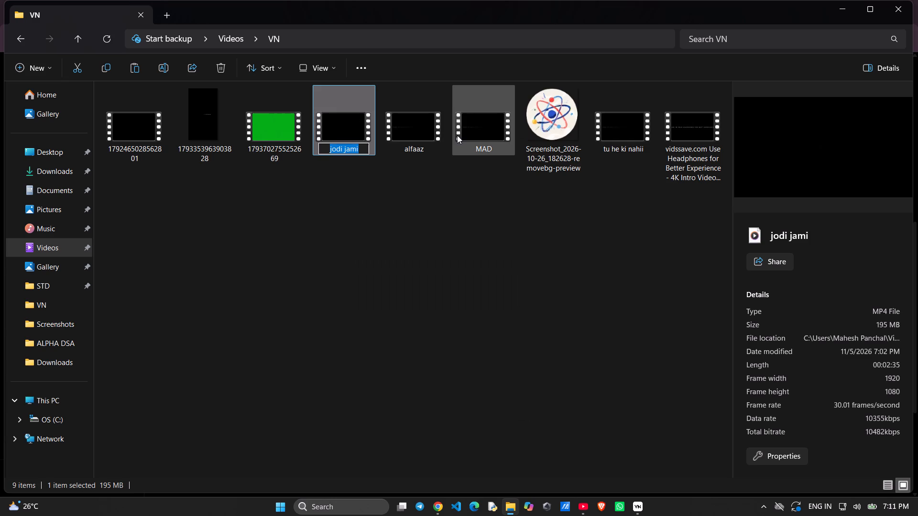
pyautogui.write('judi jodi')
pyautogui.press('Return')
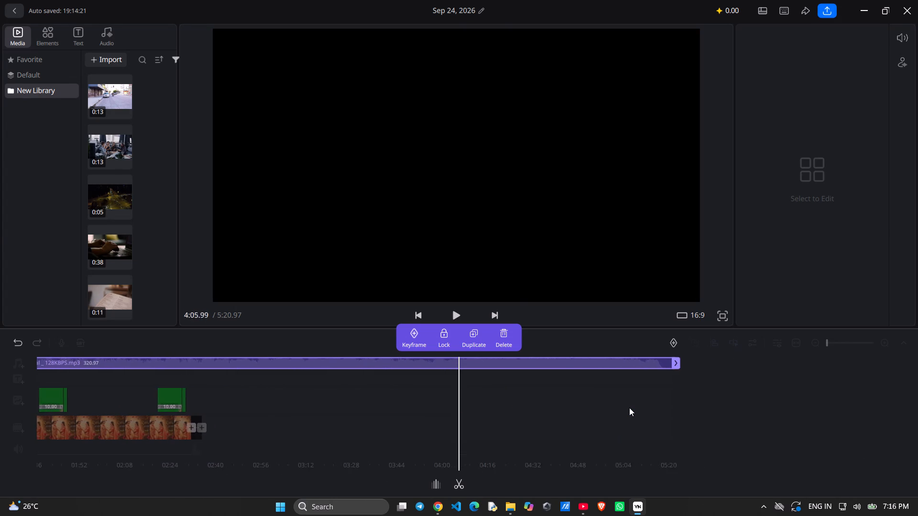
pyautogui.hscroll(7, 629, 408)
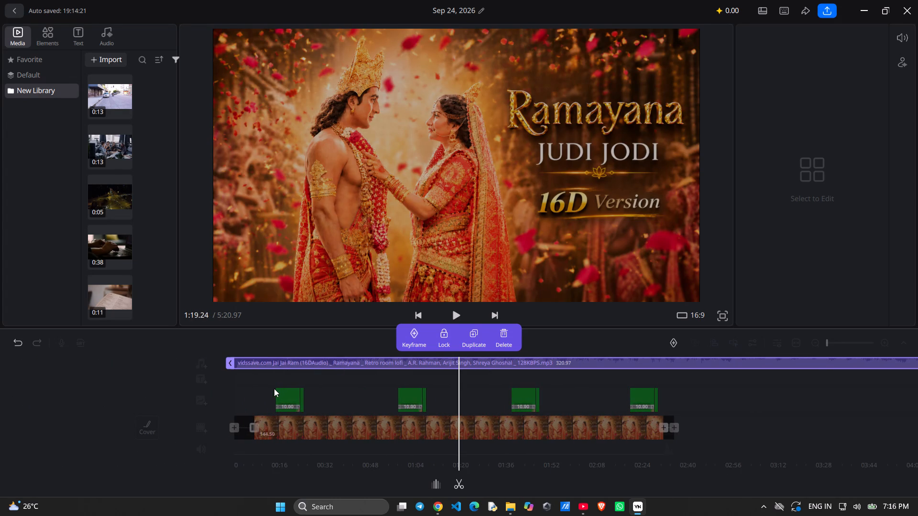
pyautogui.click(330, 431)
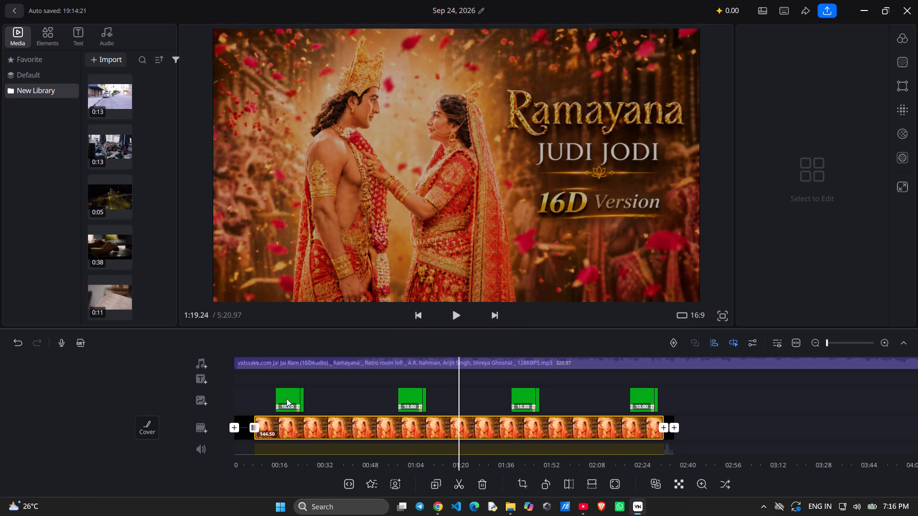
pyautogui.click(286, 398)
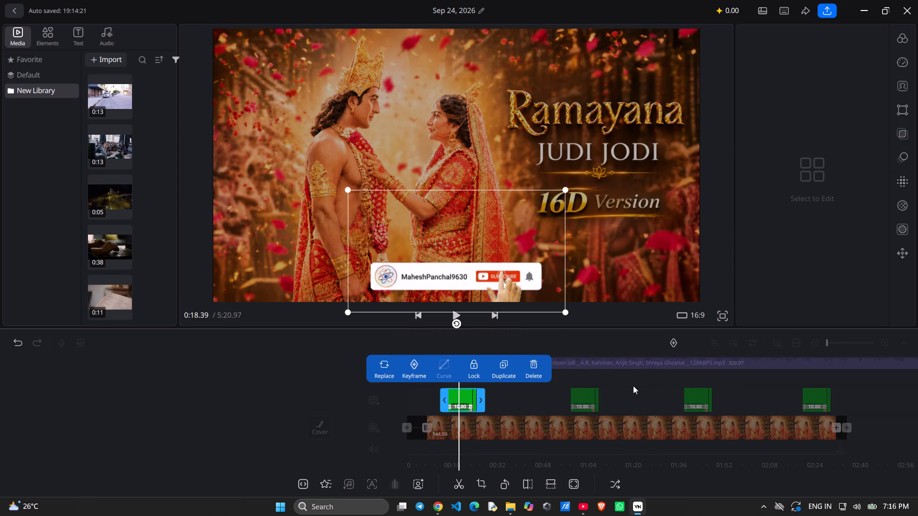
pyautogui.click(816, 402)
pyautogui.hscroll(-4, 816, 402)
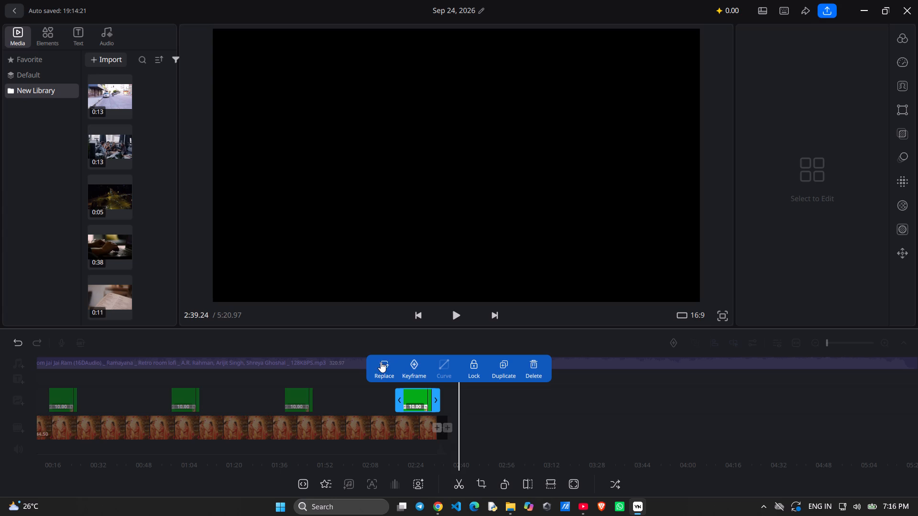
pyautogui.click(503, 358)
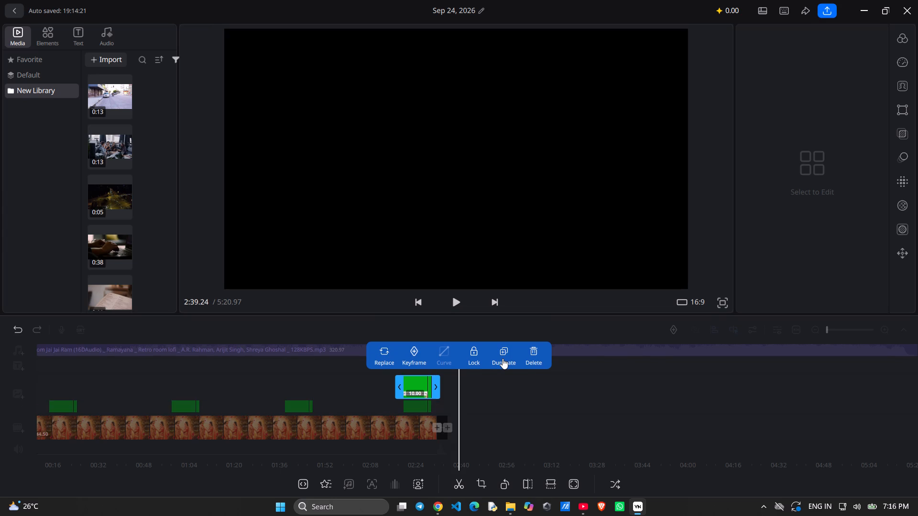
pyautogui.doubleClick(503, 358)
pyautogui.doubleClick(503, 358)
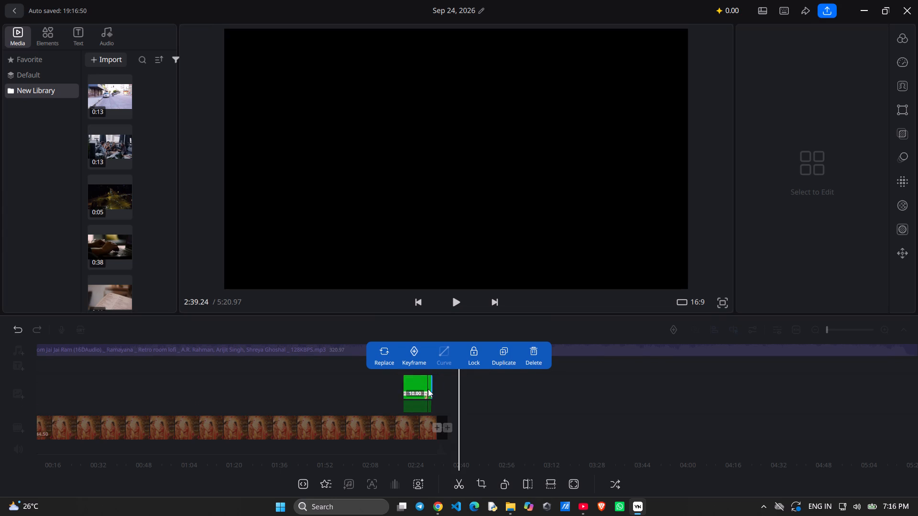
# Spread the five stacked duplicate subscribe overlays along the timeline, starting at about 2:35, 3:03, 3:41, 4:16 and 5:19.
pyautogui.click(422, 408)
pyautogui.moveTo(461, 399); pyautogui.dragTo(505, 386)
pyautogui.moveTo(457, 407); pyautogui.dragTo(471, 403)
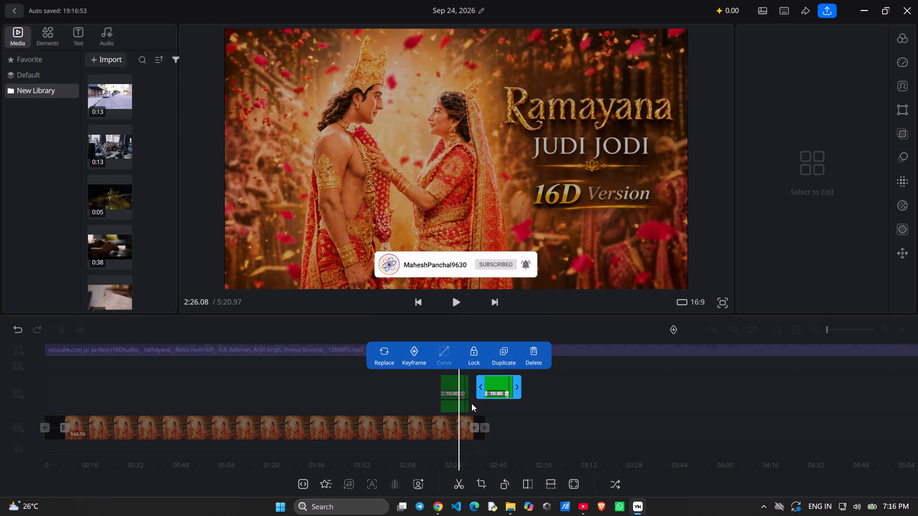
pyautogui.moveTo(471, 403); pyautogui.dragTo(606, 389)
pyautogui.click(601, 404)
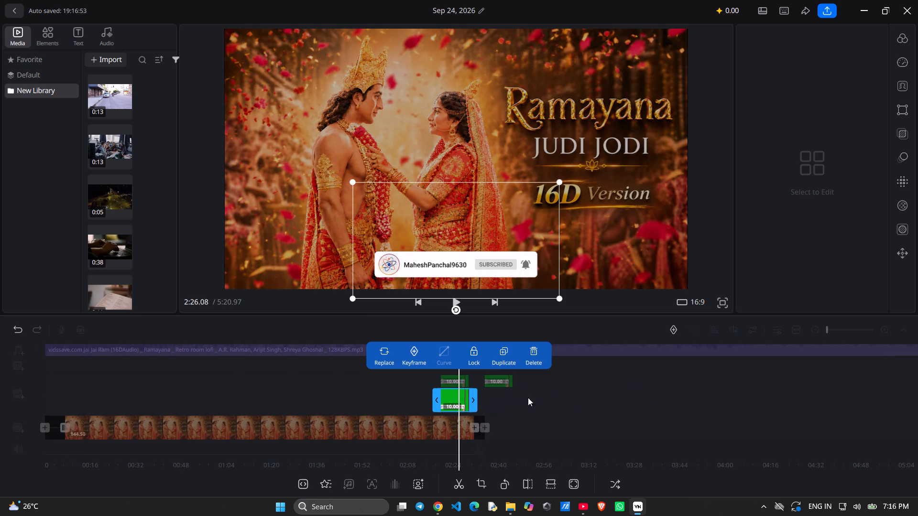
pyautogui.moveTo(453, 406); pyautogui.dragTo(574, 379)
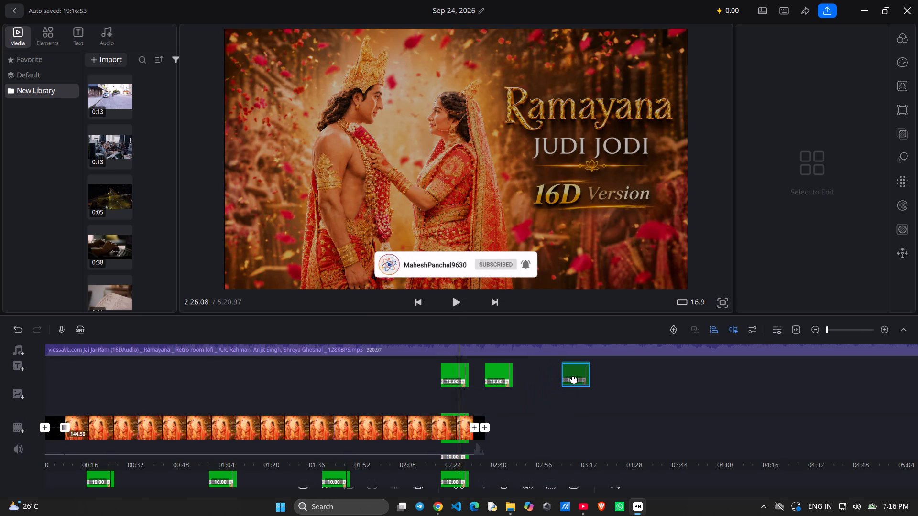
pyautogui.moveTo(574, 379); pyautogui.dragTo(575, 379)
pyautogui.click(449, 409)
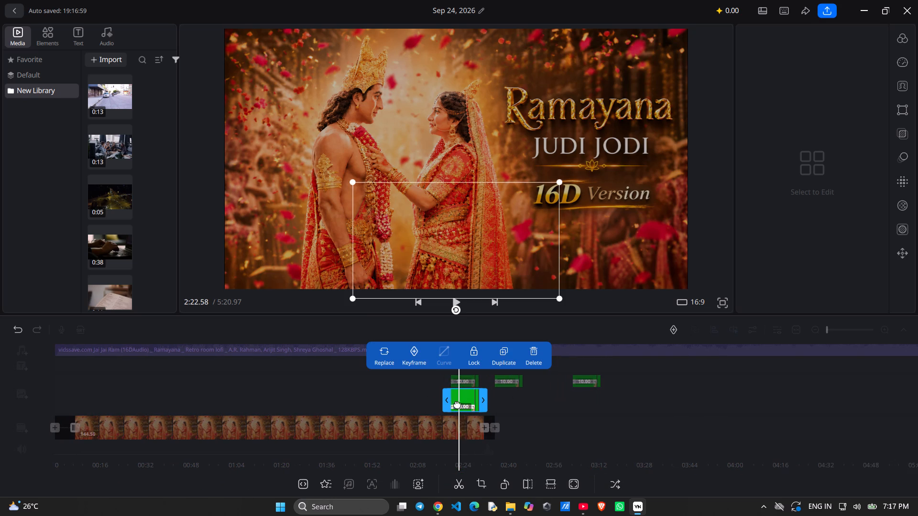
pyautogui.moveTo(465, 397); pyautogui.dragTo(694, 367)
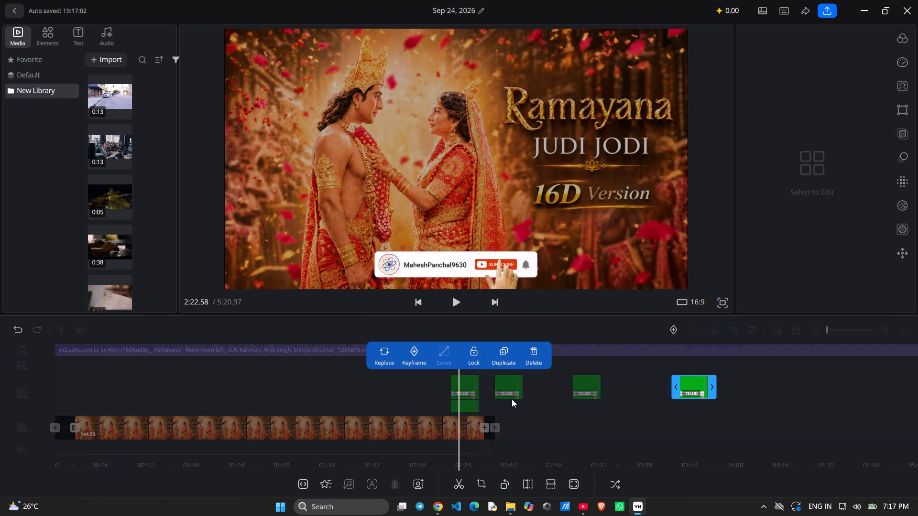
pyautogui.click(464, 406)
pyautogui.moveTo(469, 406); pyautogui.dragTo(514, 402)
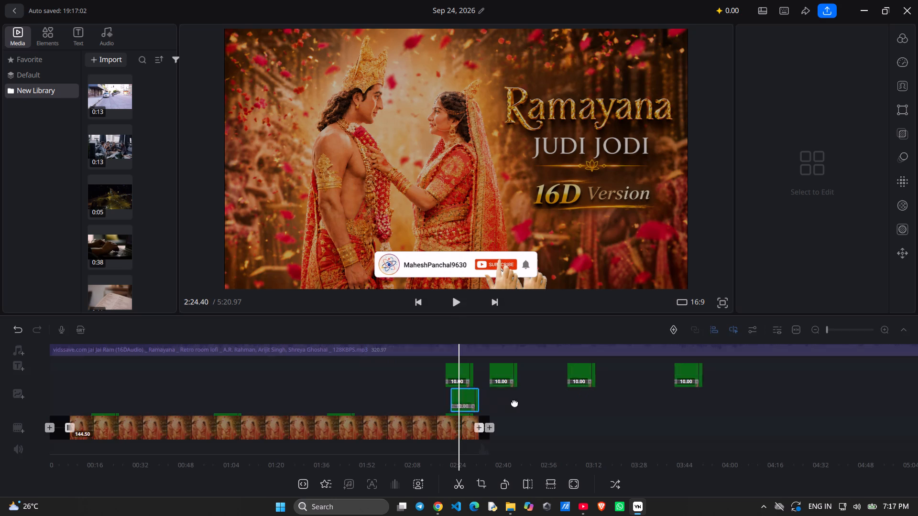
pyautogui.moveTo(514, 402); pyautogui.dragTo(800, 372)
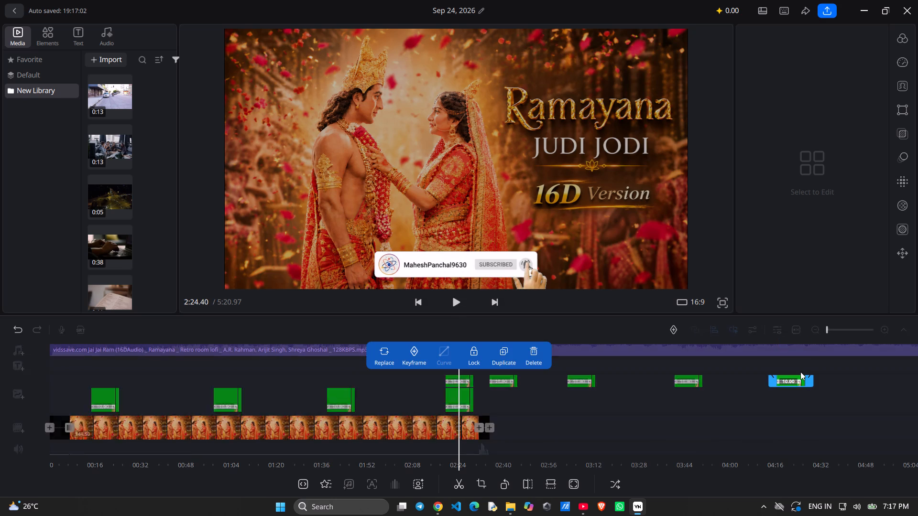
pyautogui.click(464, 407)
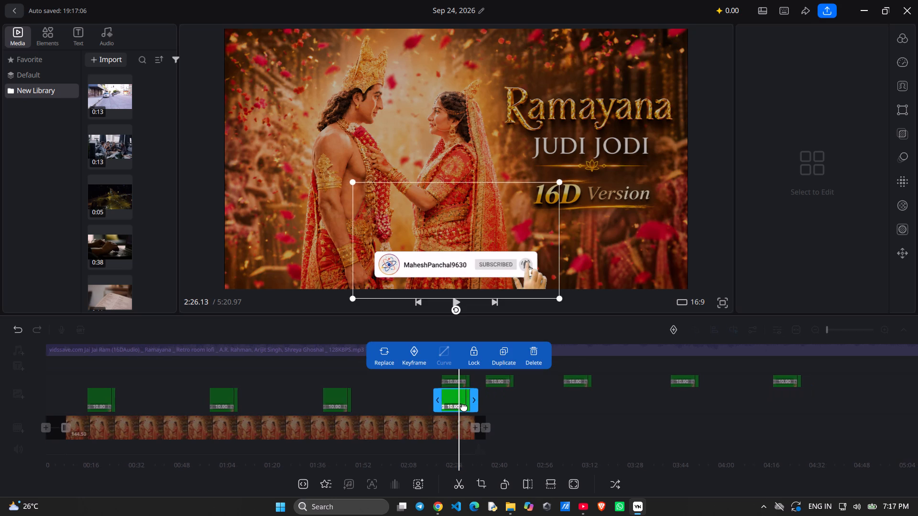
pyautogui.moveTo(464, 407); pyautogui.dragTo(908, 381)
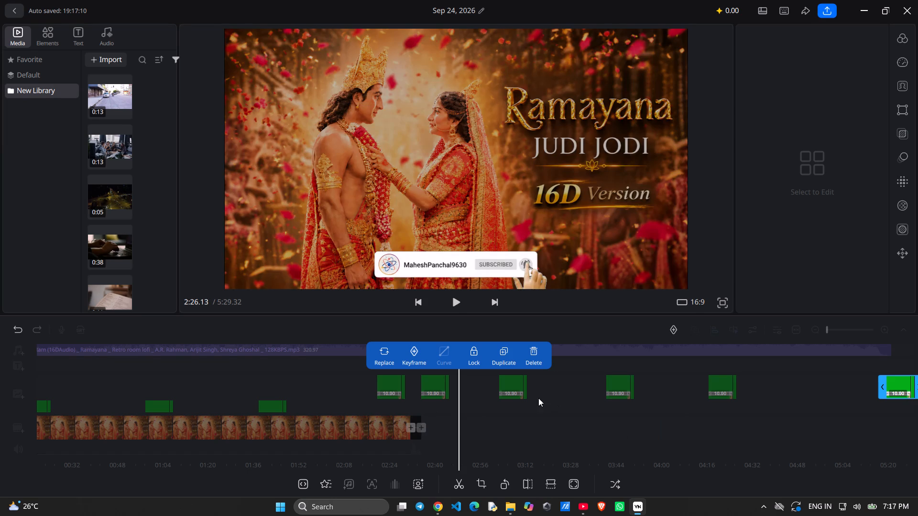
# Move the first two overlay clips beyond the artwork's end later on the timeline, starting at about 2:54 and 3:27.
pyautogui.click(437, 389)
pyautogui.moveTo(456, 387); pyautogui.dragTo(476, 389)
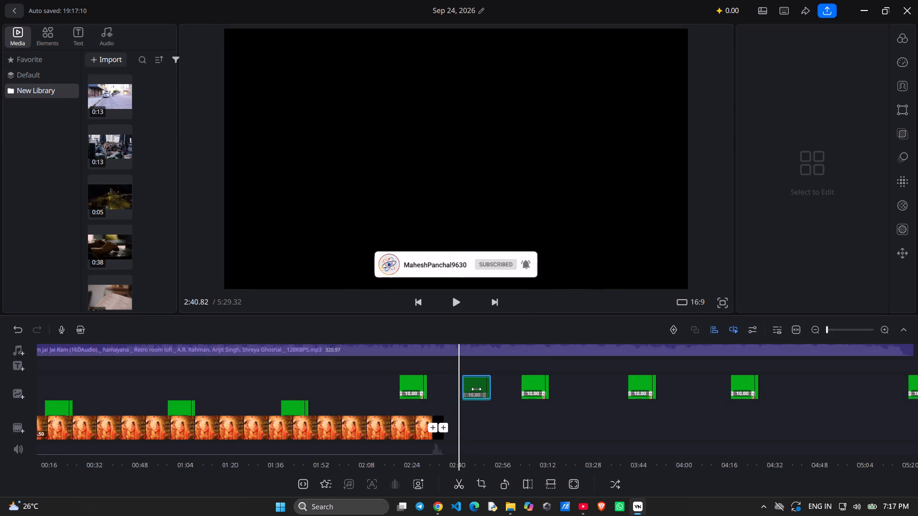
pyautogui.moveTo(476, 389); pyautogui.dragTo(489, 390)
pyautogui.click(536, 388)
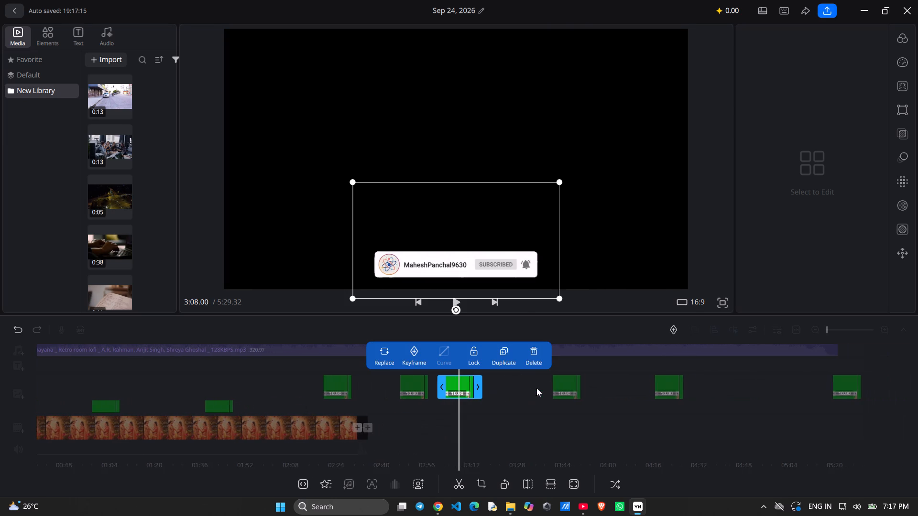
pyautogui.moveTo(456, 383); pyautogui.dragTo(524, 384)
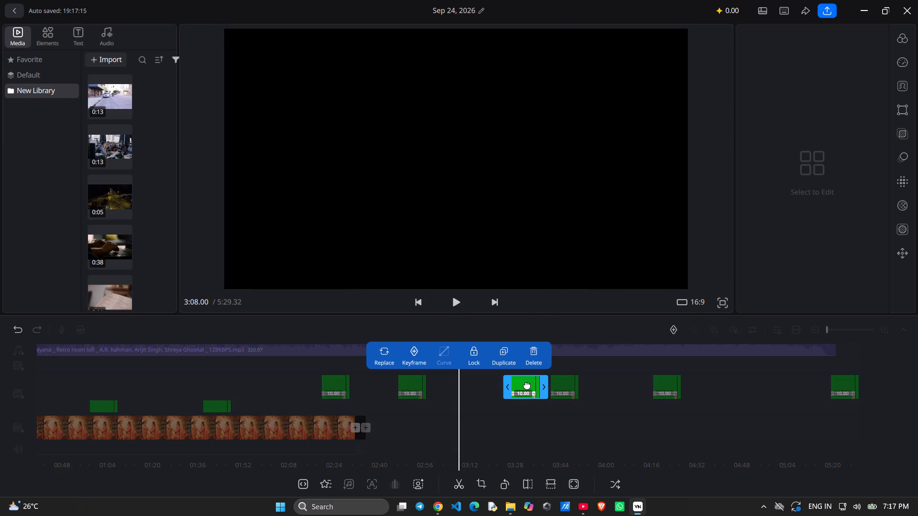
pyautogui.click(414, 388)
pyautogui.moveTo(457, 384); pyautogui.dragTo(462, 385)
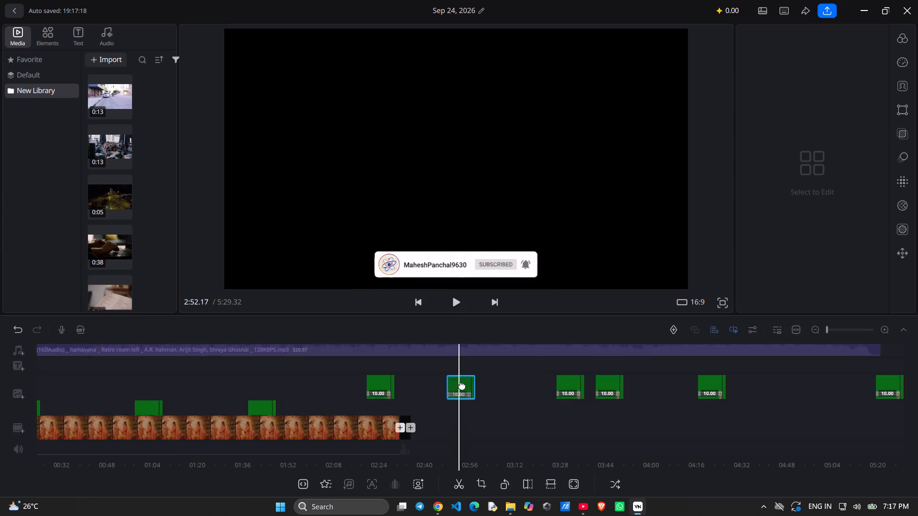
pyautogui.moveTo(462, 385); pyautogui.dragTo(468, 387)
pyautogui.moveTo(470, 388); pyautogui.dragTo(478, 390)
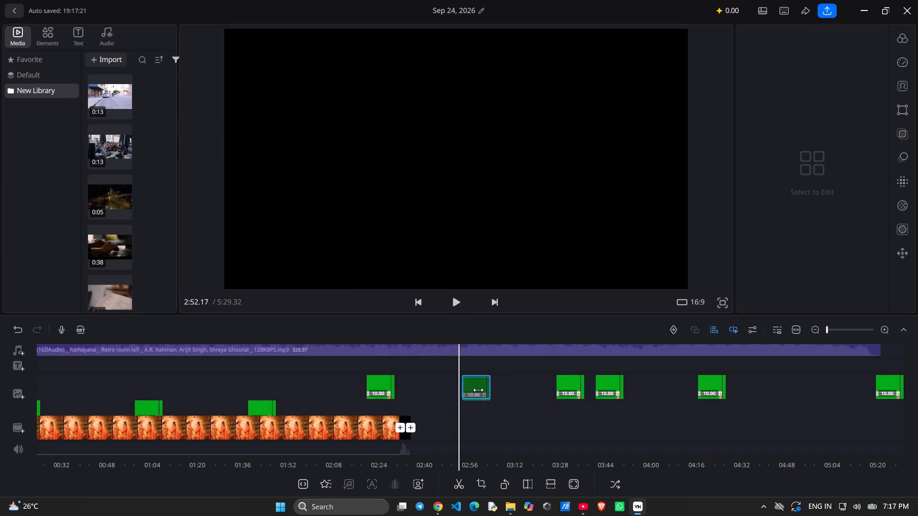
pyautogui.moveTo(478, 390); pyautogui.dragTo(480, 390)
# Move the overlay at 3:41 to start at about 4:35, and shift the one at 3:27 to about 3:36.
pyautogui.click(609, 386)
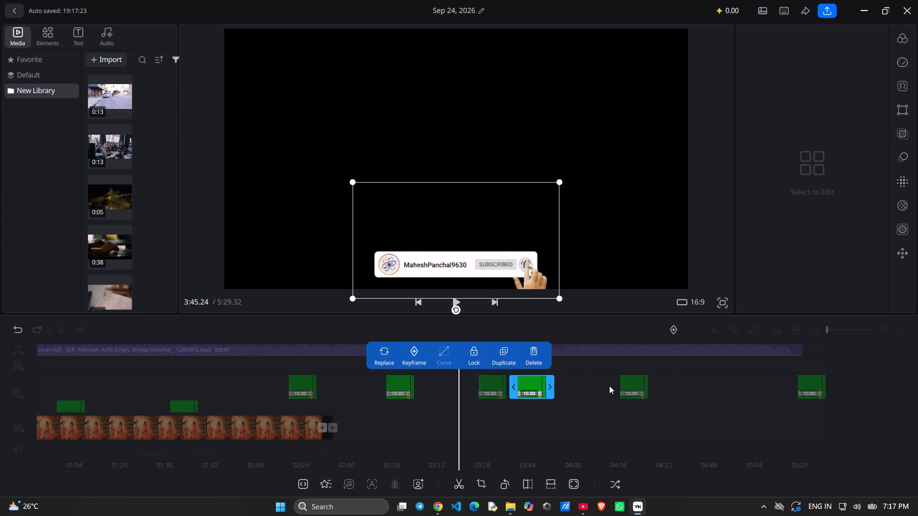
pyautogui.moveTo(461, 387); pyautogui.dragTo(546, 395)
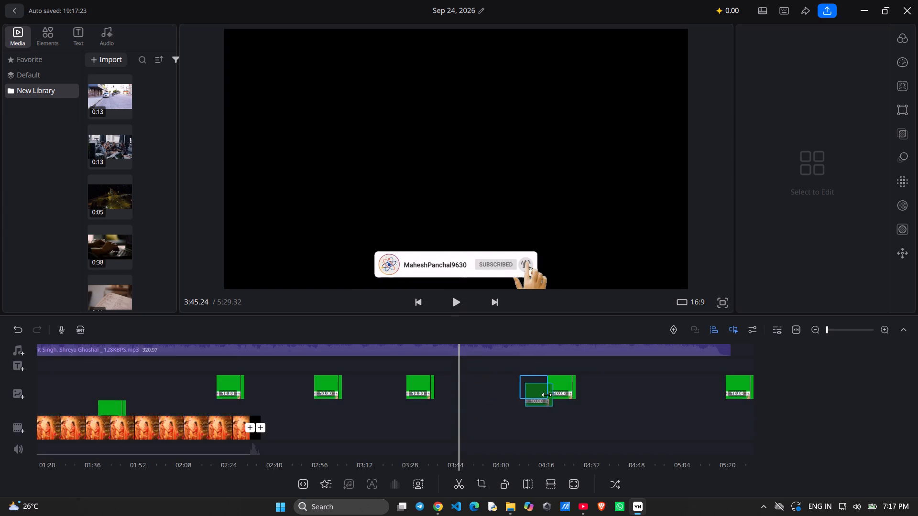
pyautogui.moveTo(546, 395); pyautogui.dragTo(616, 386)
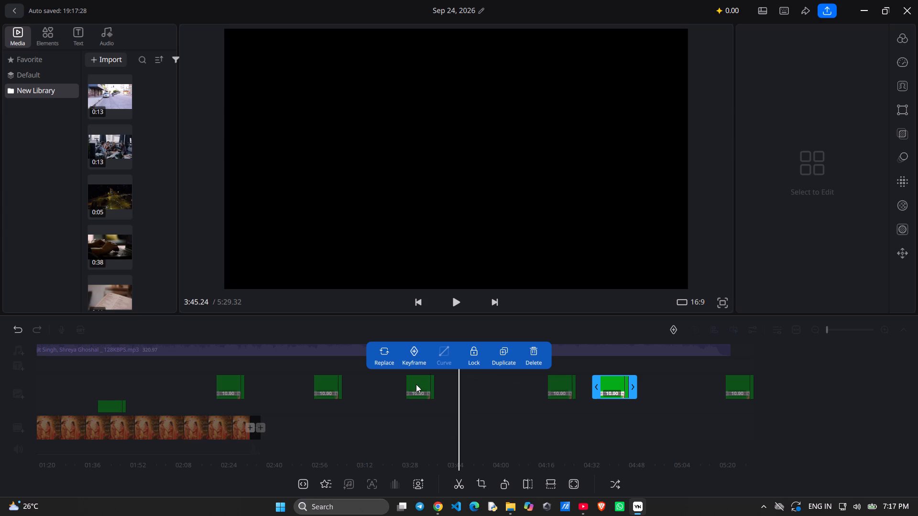
pyautogui.click(419, 388)
pyautogui.moveTo(471, 390); pyautogui.dragTo(486, 392)
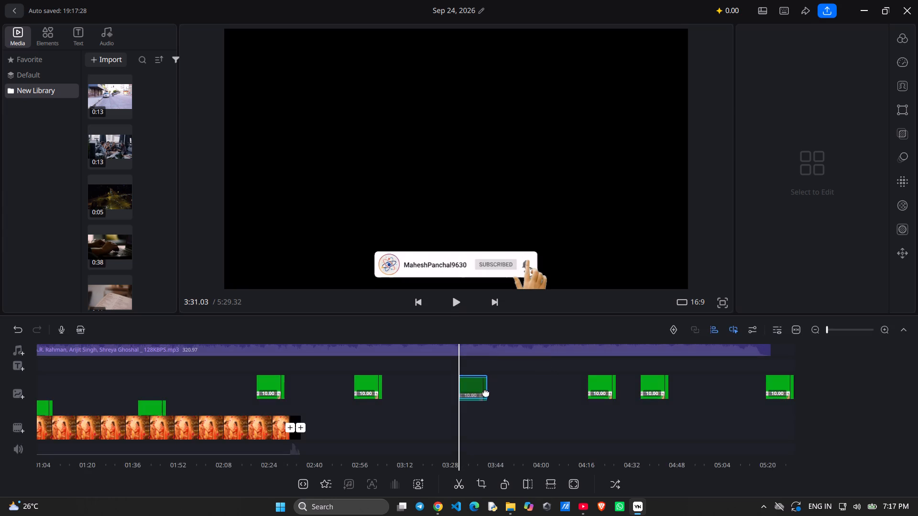
pyautogui.moveTo(486, 392); pyautogui.dragTo(489, 393)
pyautogui.moveTo(479, 391); pyautogui.dragTo(483, 391)
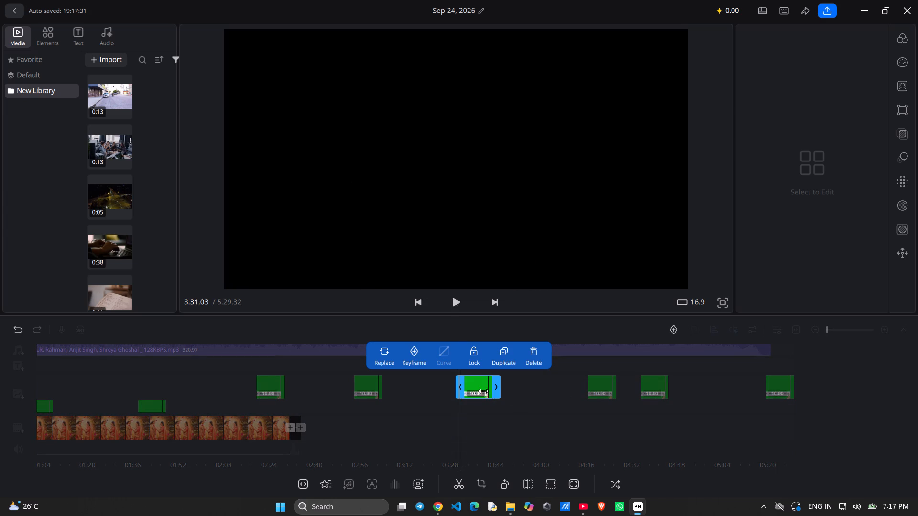
pyautogui.moveTo(483, 391); pyautogui.dragTo(488, 391)
pyautogui.moveTo(600, 389); pyautogui.dragTo(592, 388)
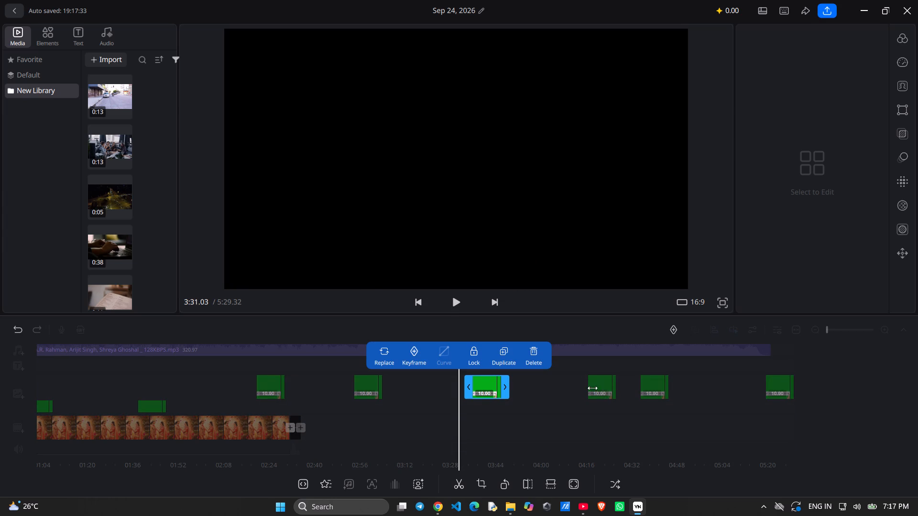
pyautogui.moveTo(592, 388); pyautogui.dragTo(587, 387)
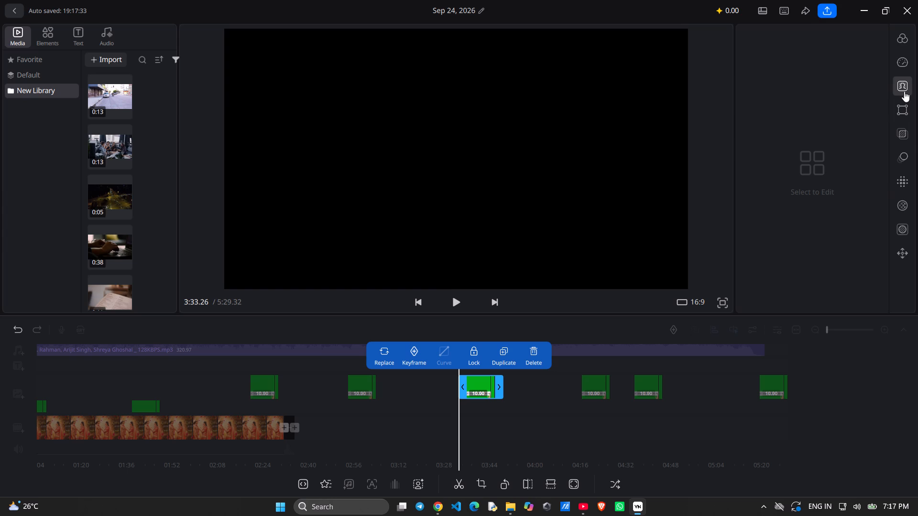
# Set the chroma key of the overlay at about 3:36 to intensity 75 and spill 55, and play it back.
pyautogui.click(907, 81)
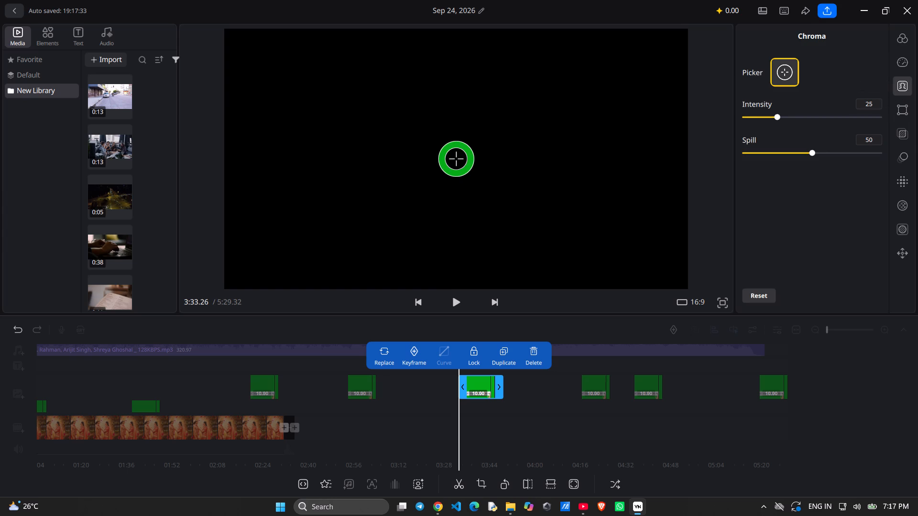
pyautogui.click(875, 103)
pyautogui.press('BackSpace')
pyautogui.write('75')
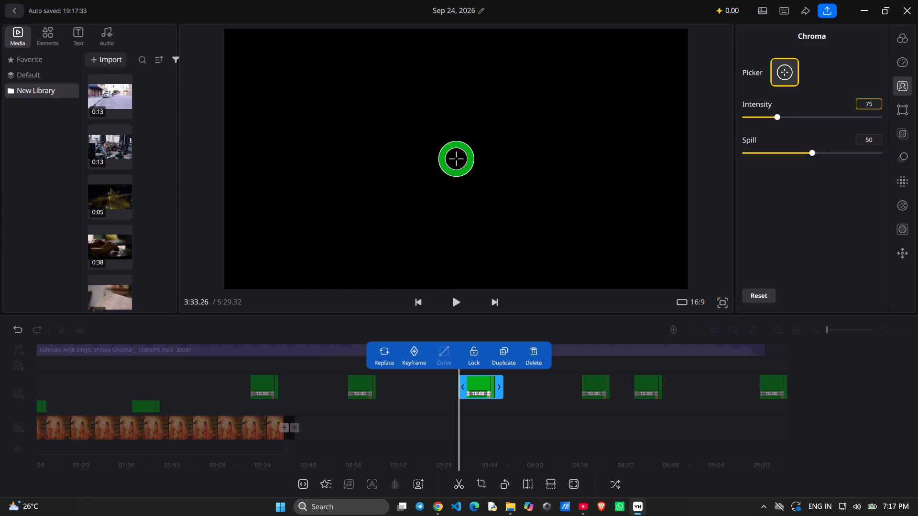
pyautogui.click(872, 138)
pyautogui.press('BackSpace')
pyautogui.write('55')
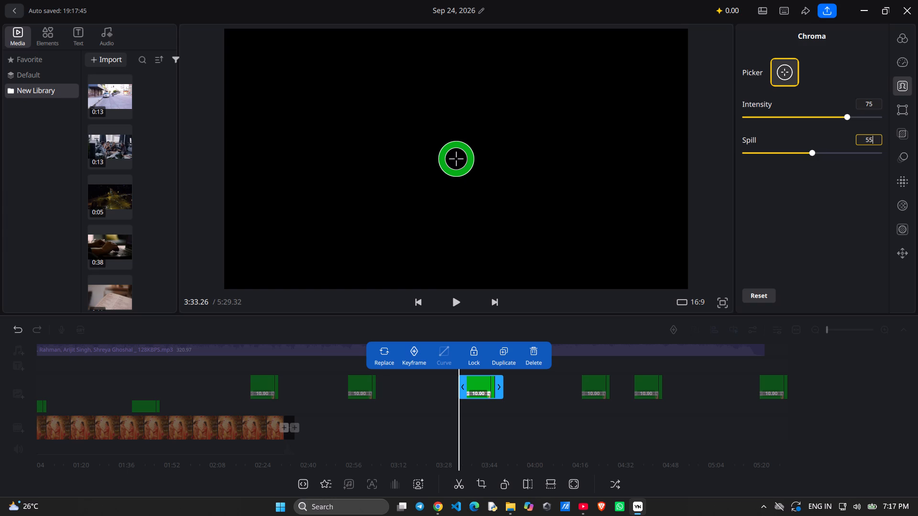
pyautogui.press('Return')
pyautogui.click(458, 298)
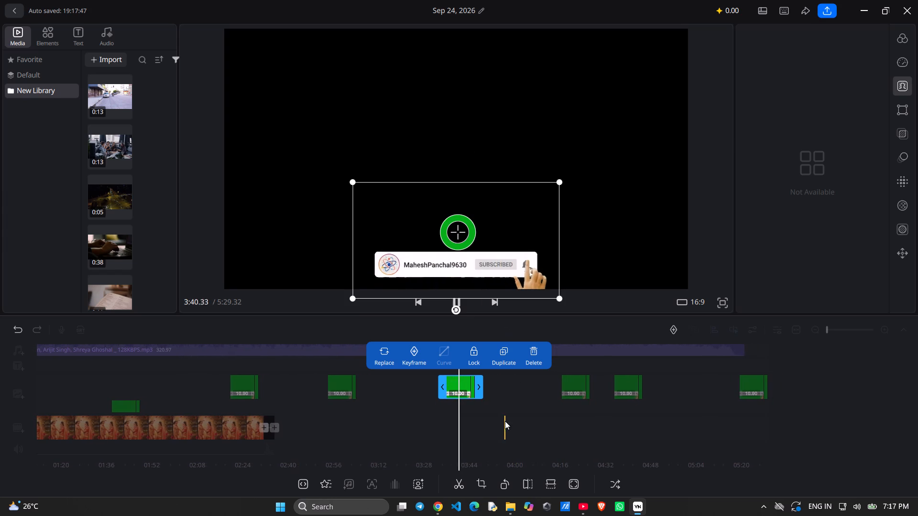
# Move the second-to-last subscribe overlay clip from about 4:35 to start at about 4:51.
pyautogui.click(627, 385)
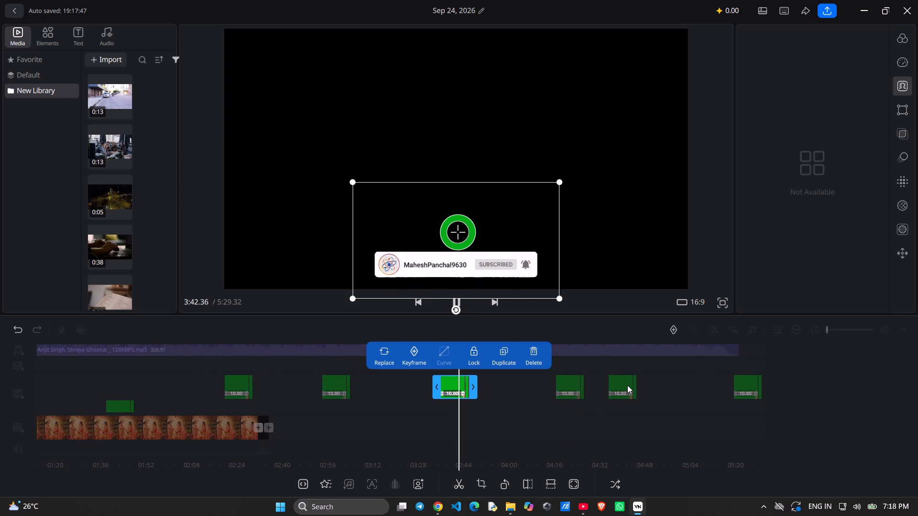
pyautogui.moveTo(466, 382); pyautogui.dragTo(506, 387)
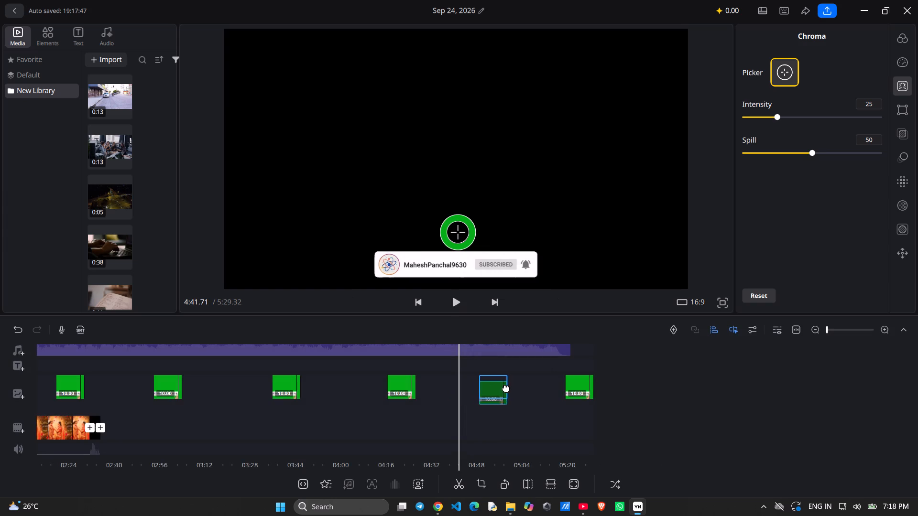
pyautogui.moveTo(506, 387); pyautogui.dragTo(511, 387)
# Extend the Ramayana Judi Jodi image clip on the main track to the end of the Jai Jai Ram audio.
pyautogui.click(62, 429)
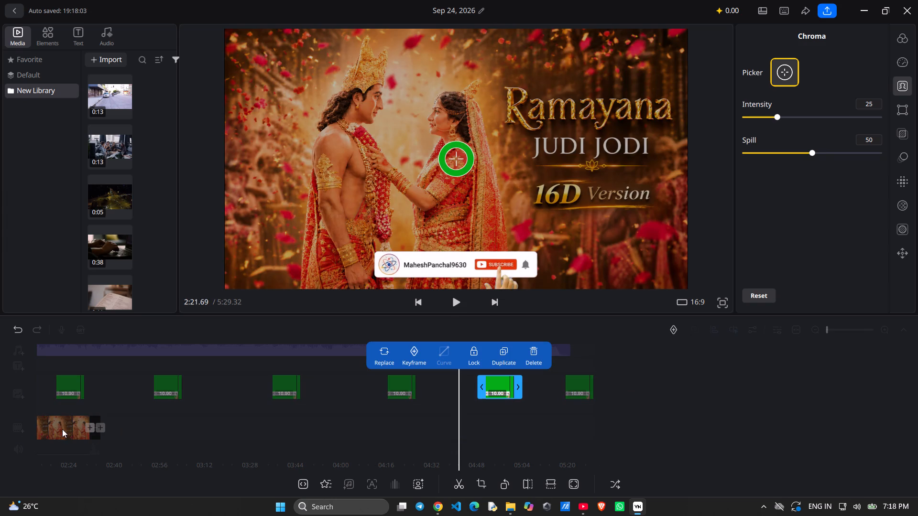
pyautogui.click(89, 425)
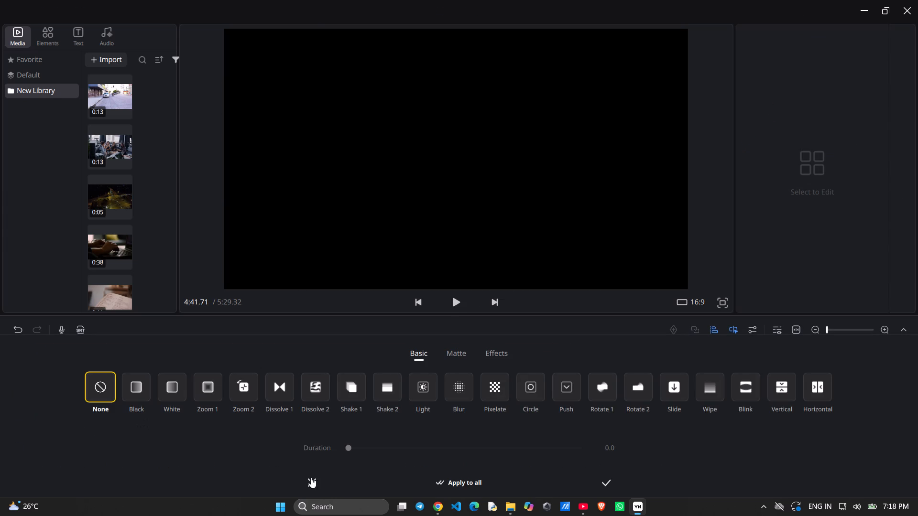
pyautogui.click(314, 488)
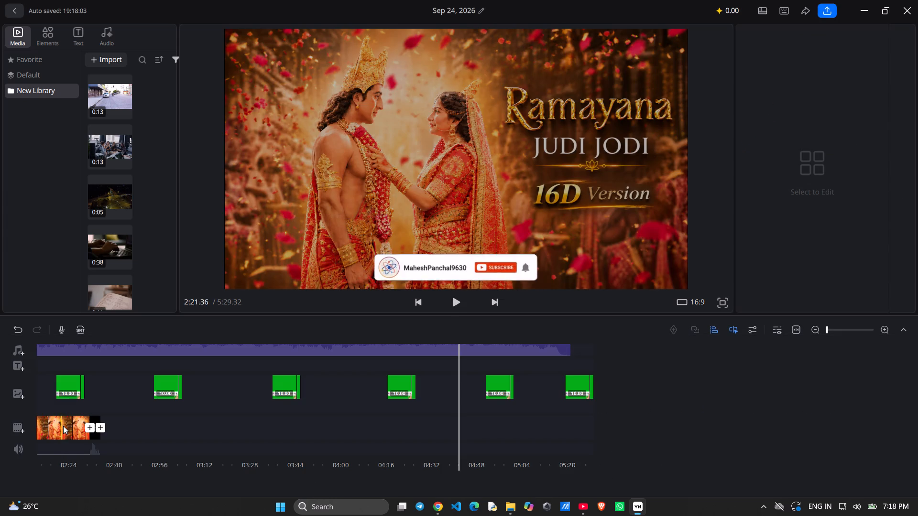
pyautogui.click(63, 426)
pyautogui.click(437, 421)
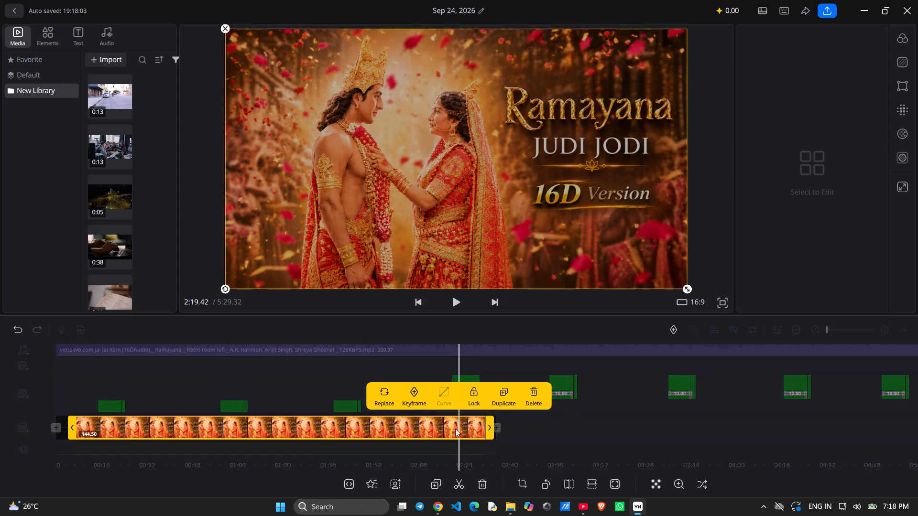
pyautogui.moveTo(488, 428); pyautogui.dragTo(799, 457)
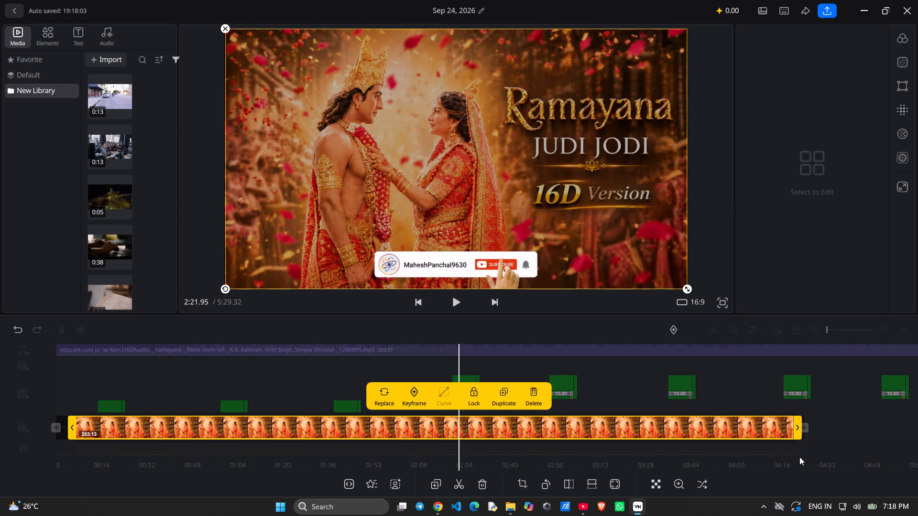
pyautogui.moveTo(799, 457); pyautogui.dragTo(865, 430)
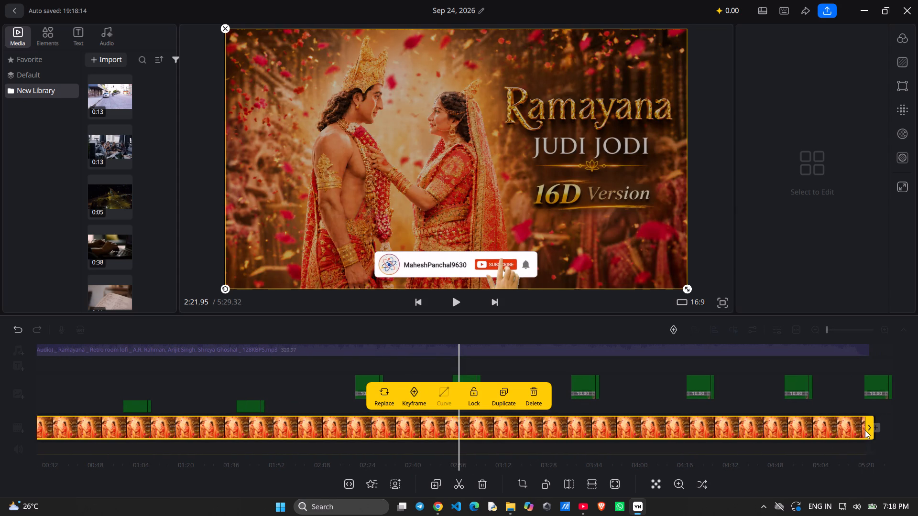
# Shorten the Ramayana Judi Jodi image clip to end at about 5:16, so the Thanks for Watching outro fits before the audio ends.
pyautogui.moveTo(865, 430); pyautogui.dragTo(868, 431)
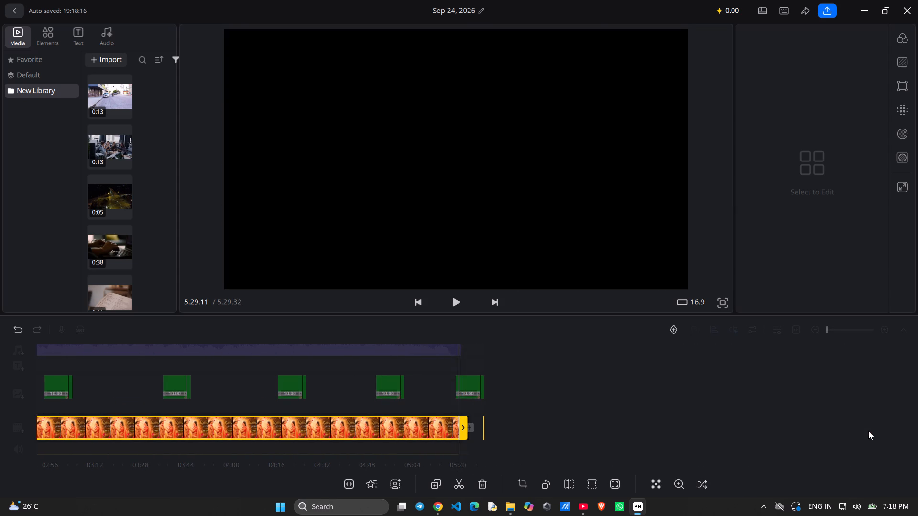
pyautogui.hscroll(1, 868, 431)
pyautogui.press('space')
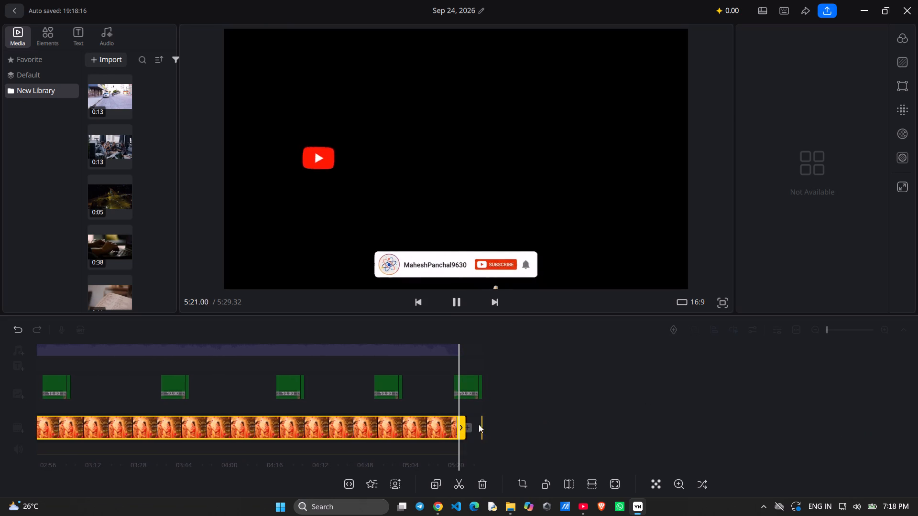
pyautogui.moveTo(459, 428); pyautogui.dragTo(446, 428)
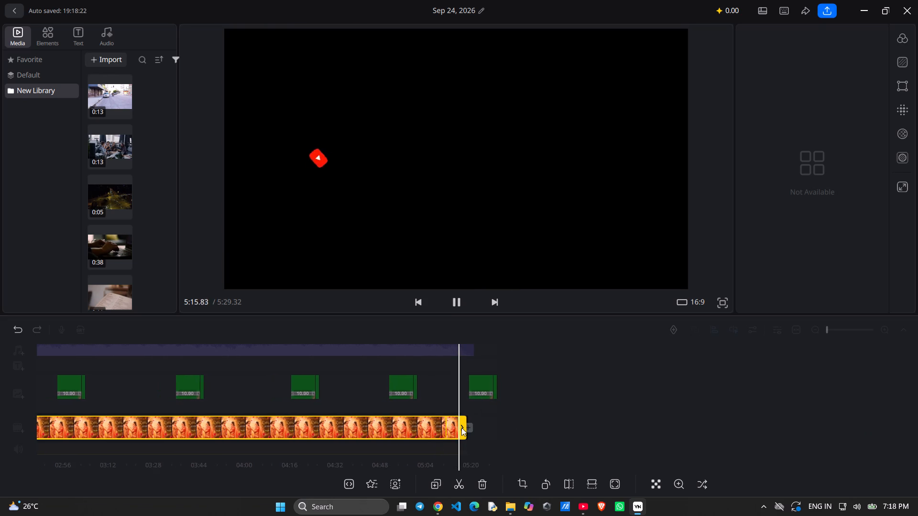
# Move the last subscribe overlay clip earlier so it starts at about 5:10.
pyautogui.click(480, 387)
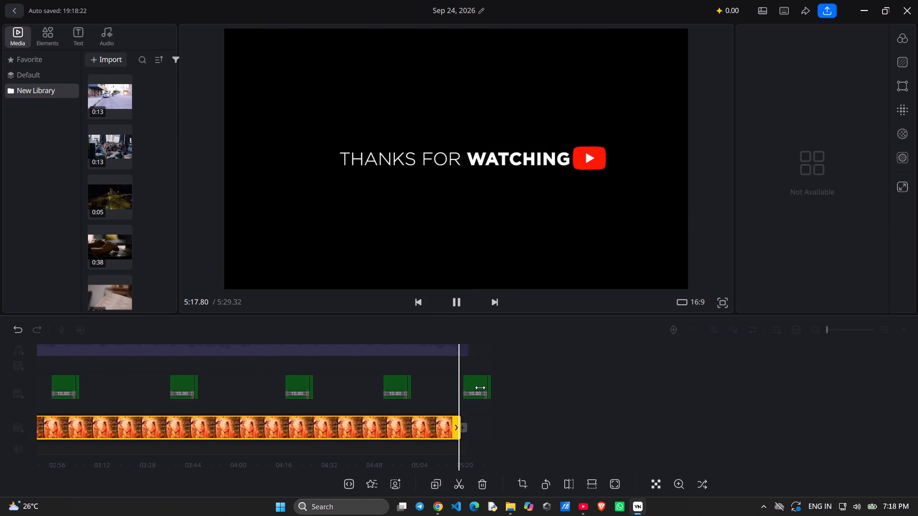
pyautogui.moveTo(457, 390); pyautogui.dragTo(444, 391)
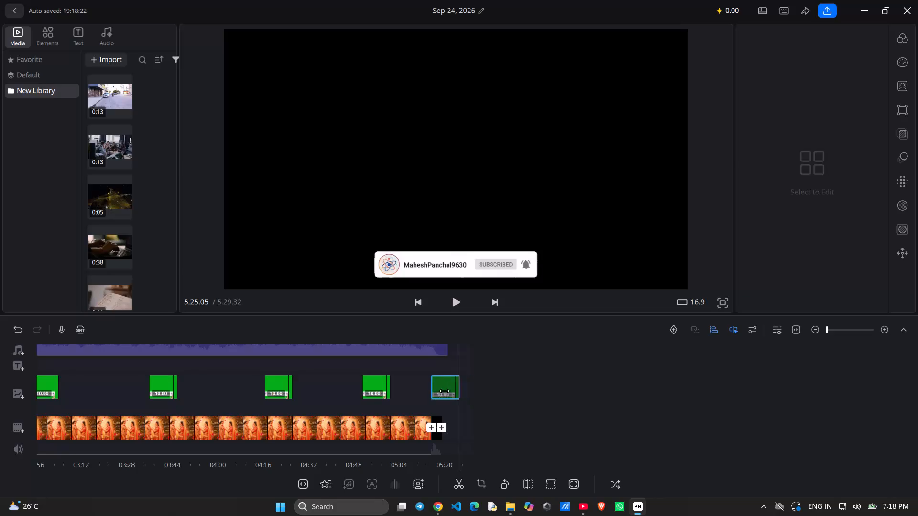
pyautogui.moveTo(444, 391); pyautogui.dragTo(430, 389)
# Delete the second-to-last subscribe overlay clip, which starts at about 4:51.
pyautogui.moveTo(384, 382); pyautogui.dragTo(362, 382)
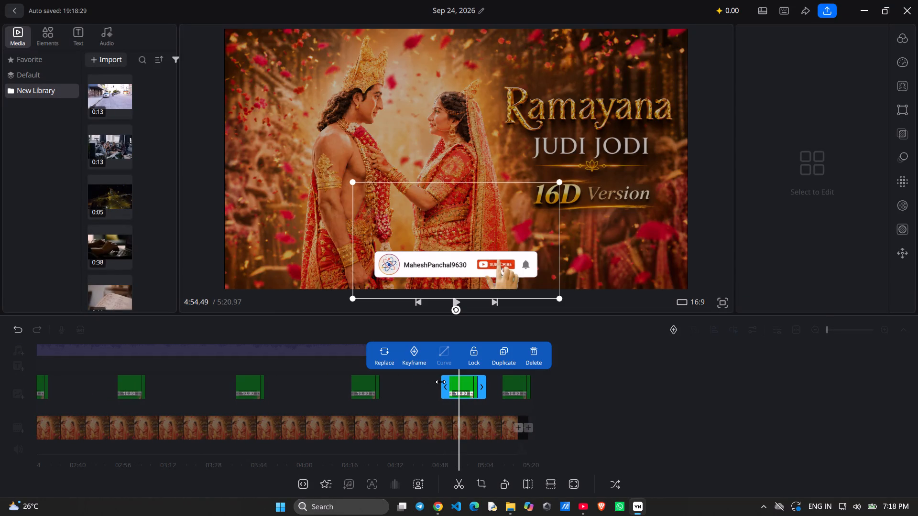
pyautogui.press('BackSpace')
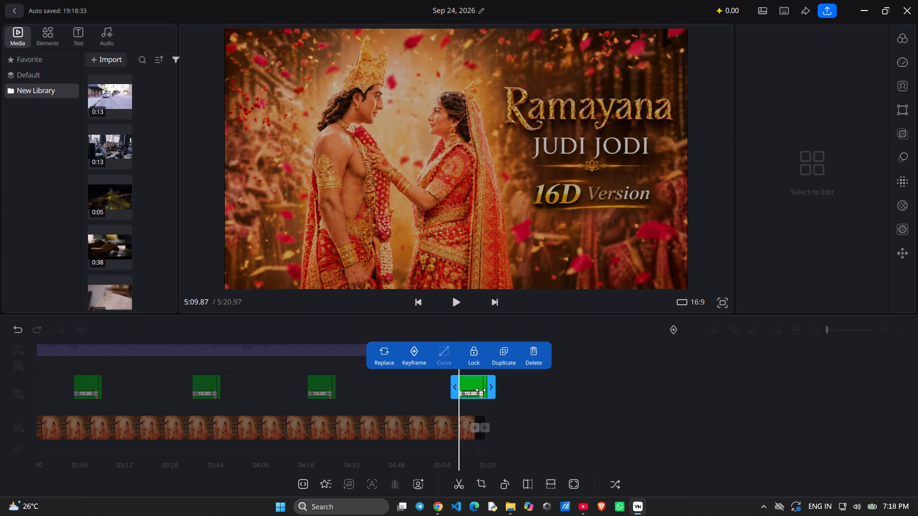
# Shift the last subscribe overlay slightly earlier to start at about 5:08, and play it back.
pyautogui.moveTo(481, 390); pyautogui.dragTo(476, 391)
pyautogui.press('space')
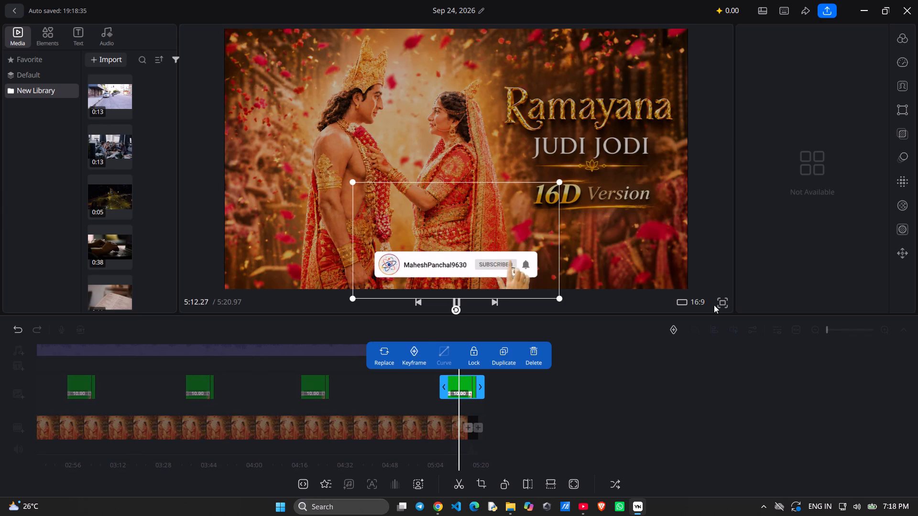
# Set the chroma key of the last subscribe overlay to intensity 75 and spill 55, and play back the video's ending.
pyautogui.click(905, 84)
pyautogui.click(897, 92)
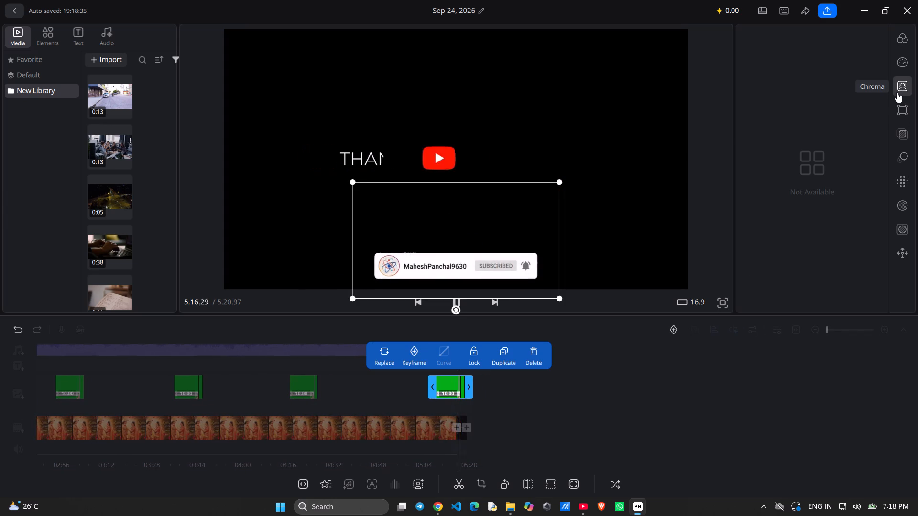
pyautogui.click(901, 88)
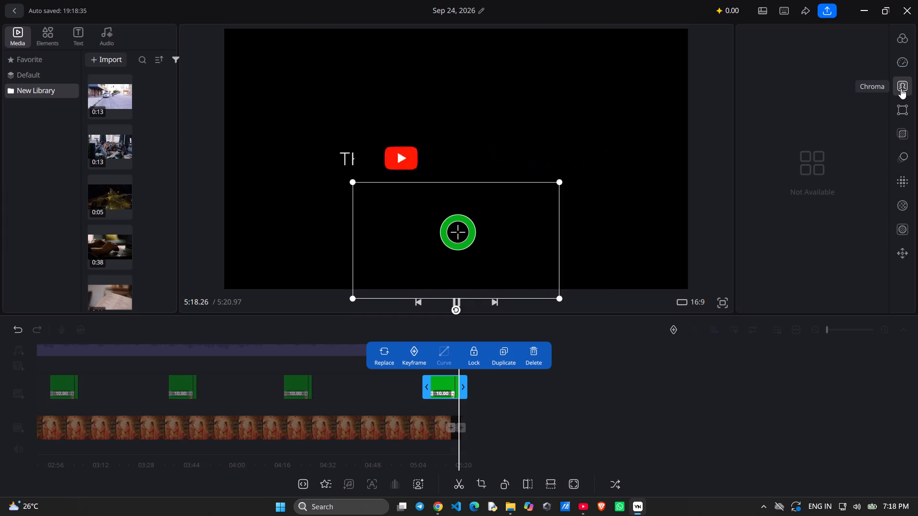
pyautogui.press('space')
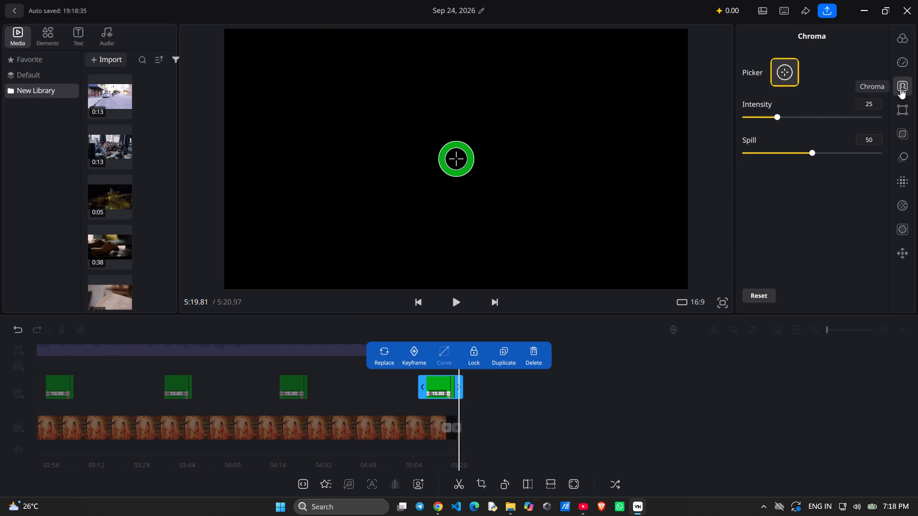
pyautogui.click(874, 104)
pyautogui.write('75')
pyautogui.press('Return')
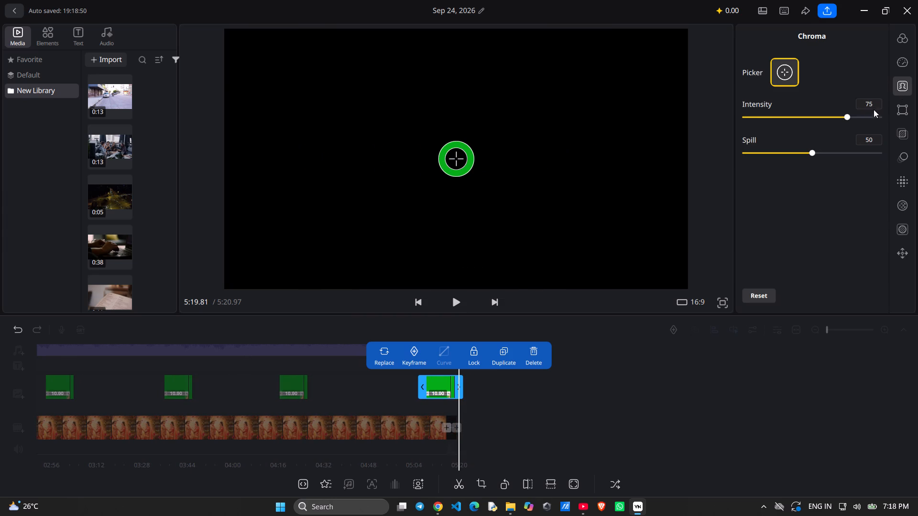
pyautogui.click(875, 139)
pyautogui.write('55')
pyautogui.press('Return')
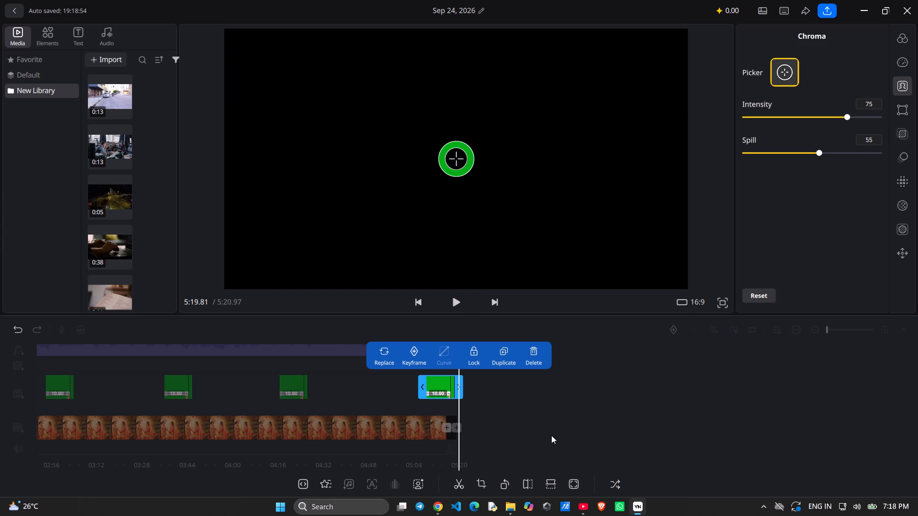
pyautogui.scroll(-1, 560, 448)
pyautogui.hscroll(1, 560, 448)
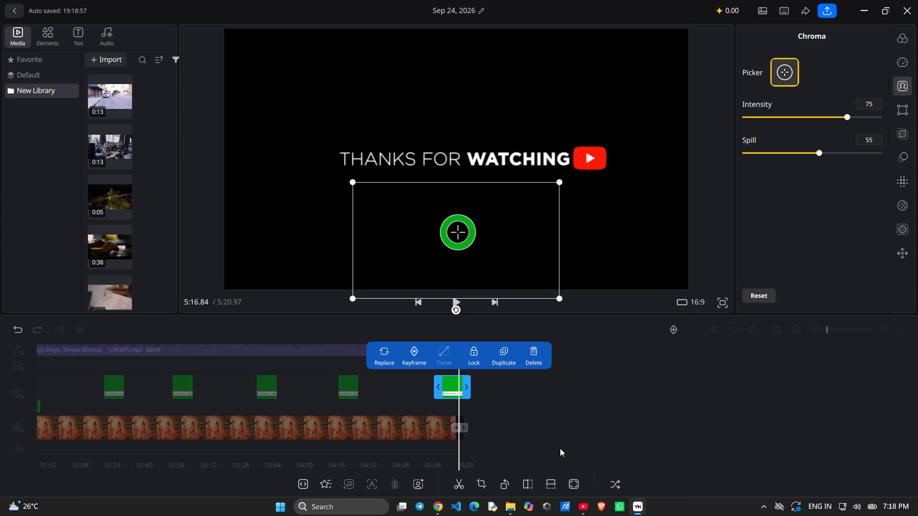
pyautogui.hscroll(1, 560, 448)
pyautogui.press('space')
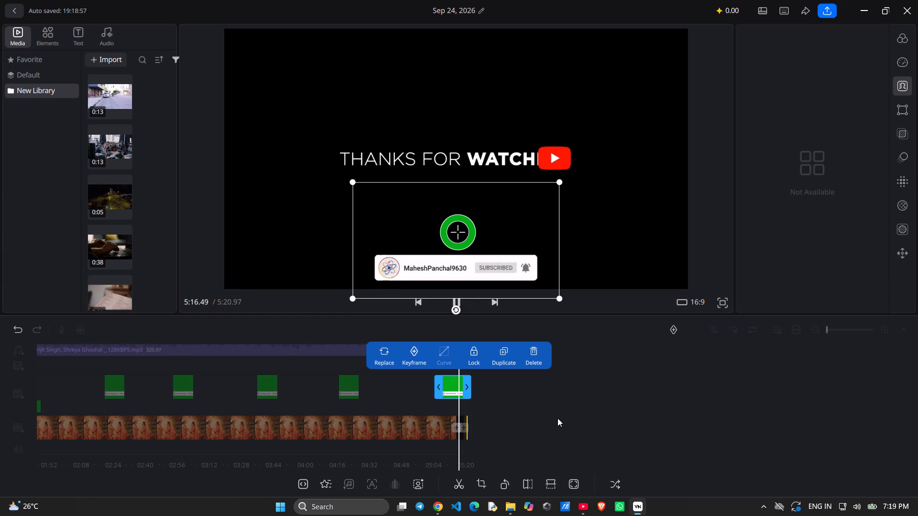
pyautogui.press('space')
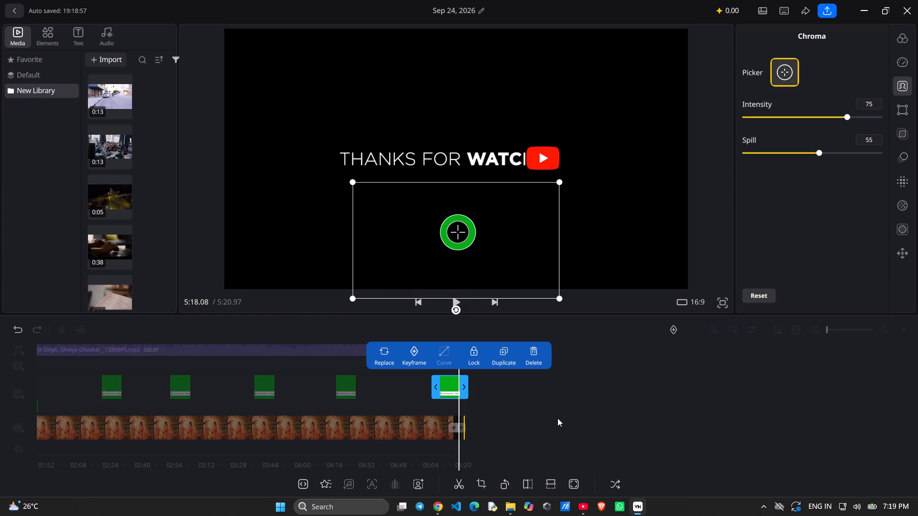
pyautogui.click(636, 475)
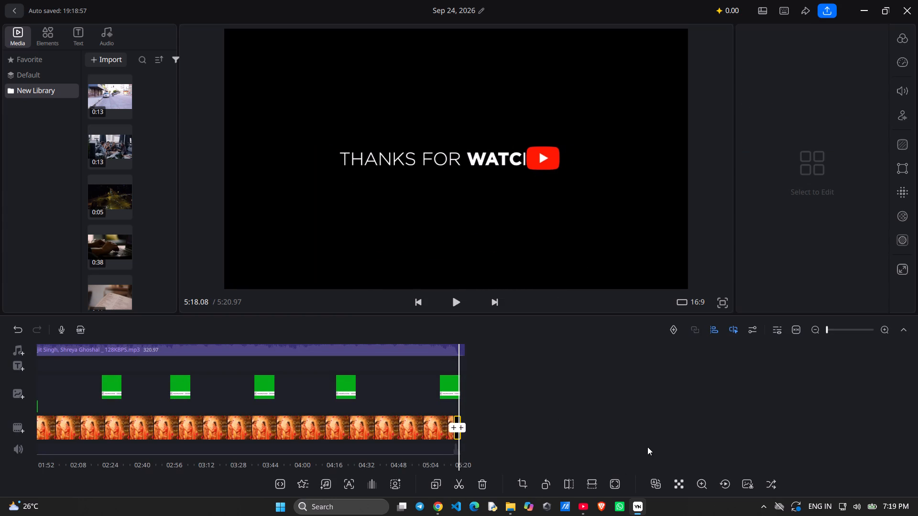
pyautogui.click(364, 421)
pyautogui.click(438, 505)
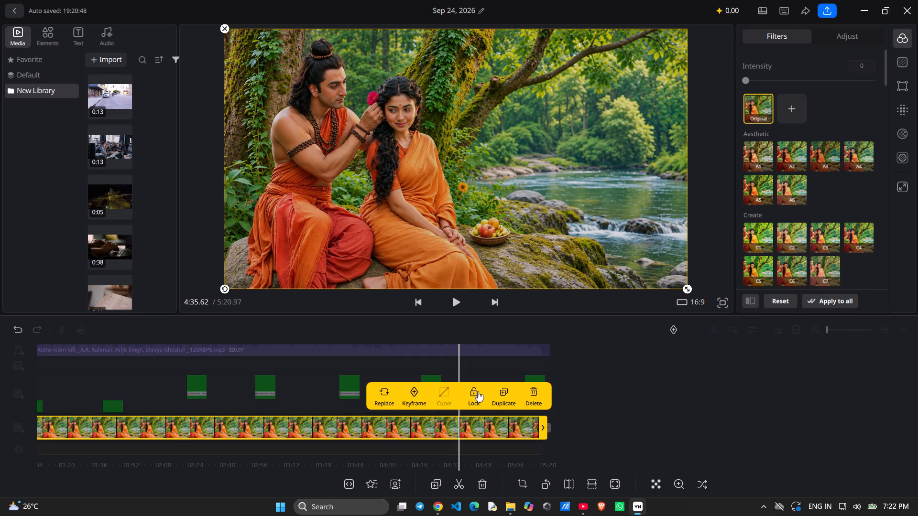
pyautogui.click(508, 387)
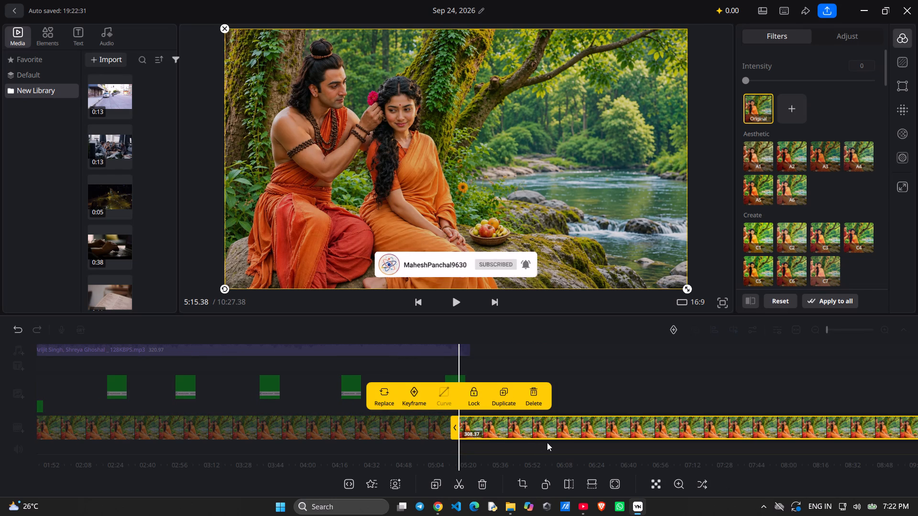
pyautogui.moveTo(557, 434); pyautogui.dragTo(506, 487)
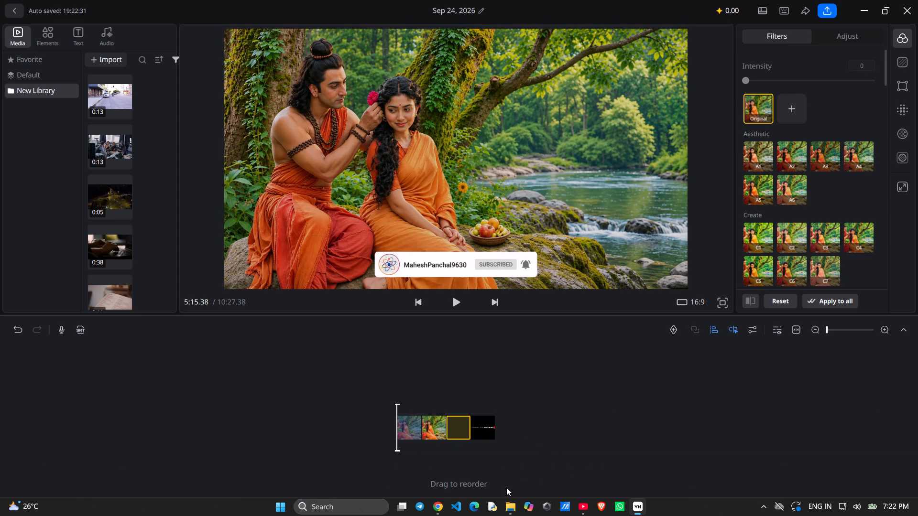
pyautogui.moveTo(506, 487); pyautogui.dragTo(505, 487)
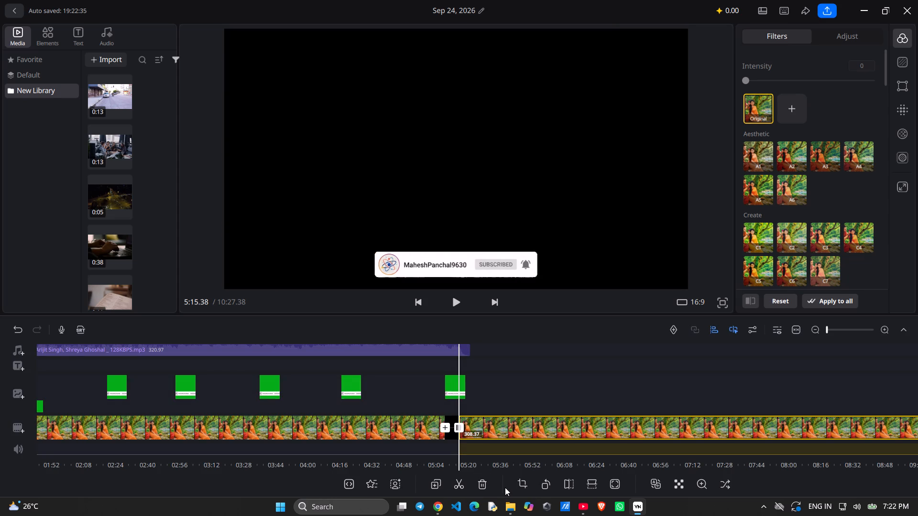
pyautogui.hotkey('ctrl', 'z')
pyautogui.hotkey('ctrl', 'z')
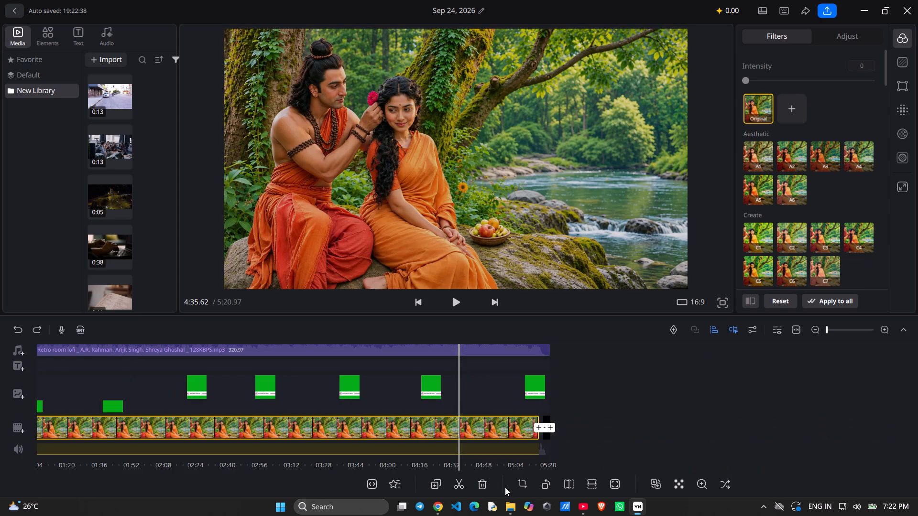
# Bring the playhead to 0:06.00 and import PNG 4207c779-7f09-4ce3-ab08-e4cc7f551fa7 from Downloads into the New Library.
pyautogui.hscroll(8, 536, 441)
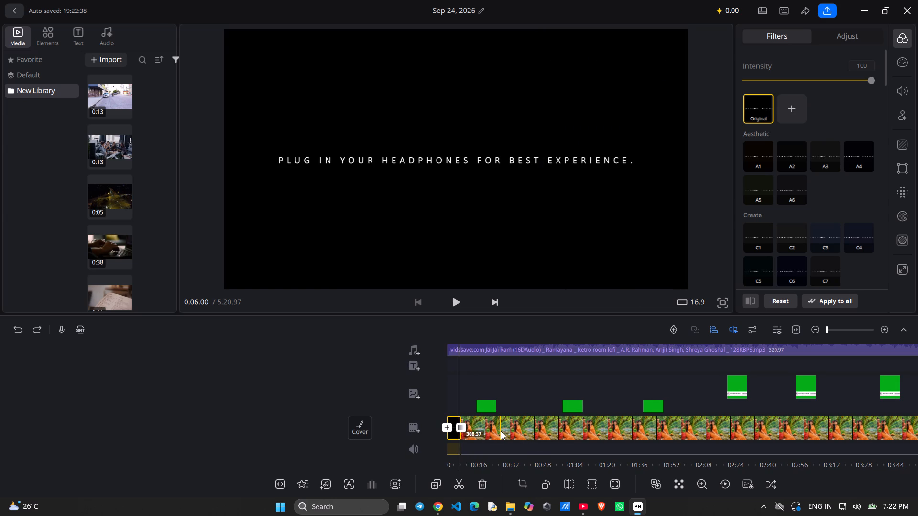
pyautogui.keyDown('ctrl'); pyautogui.scroll(-1, 501, 431); pyautogui.keyUp('ctrl')
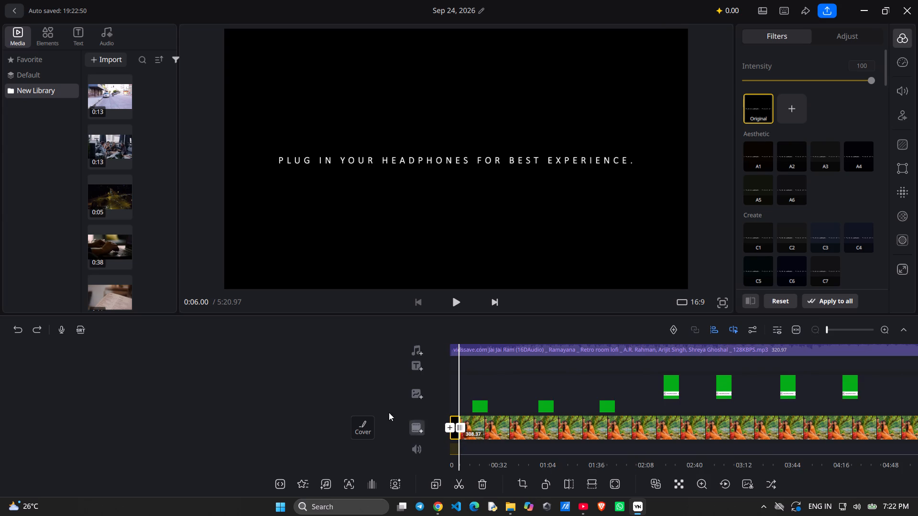
pyautogui.click(104, 57)
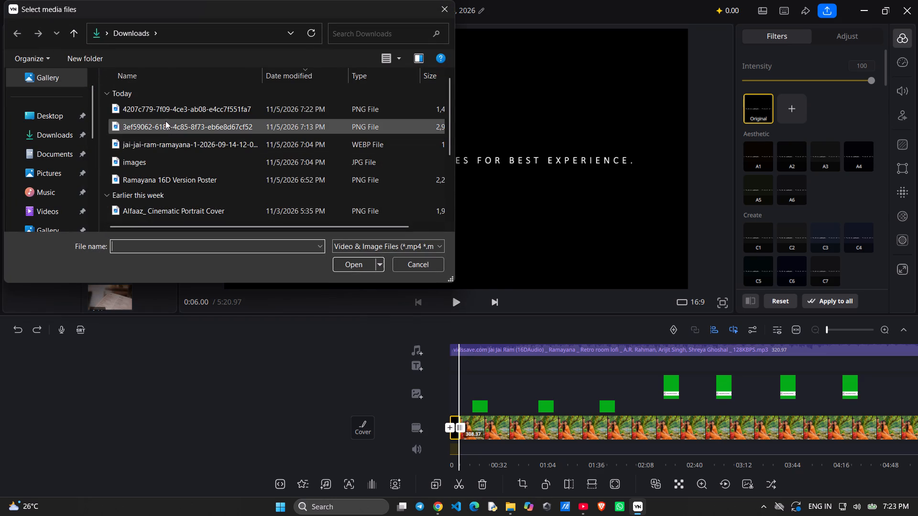
pyautogui.click(175, 108)
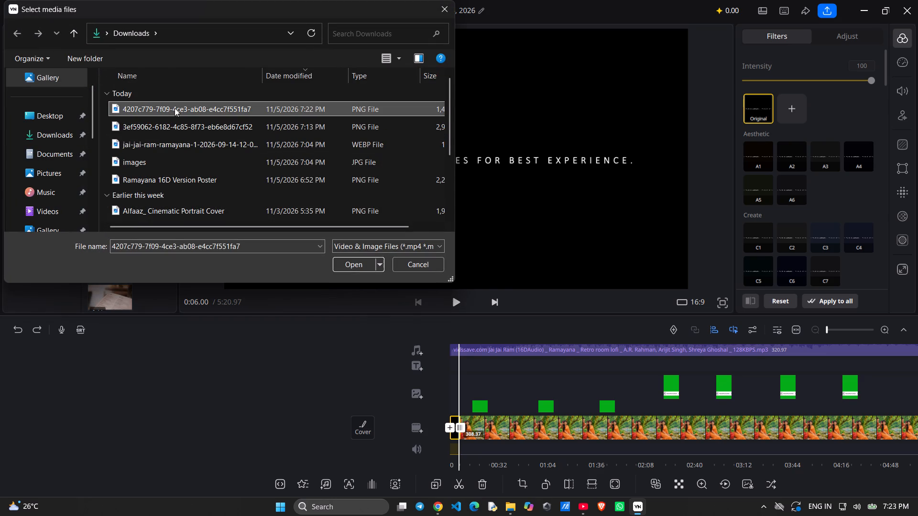
pyautogui.press('Return')
# Add the imported green-screen title image as an overlay at 0:06.00 and scale it to fill the frame.
pyautogui.scroll(-14, 105, 232)
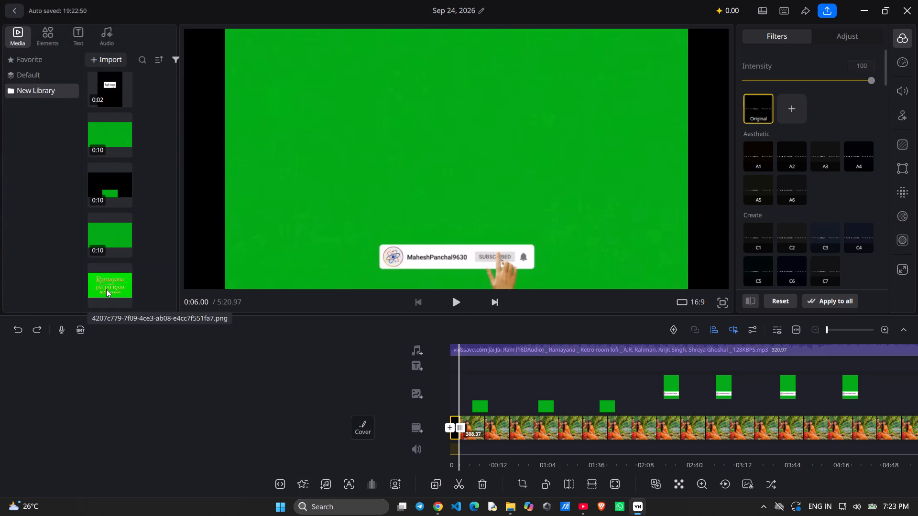
pyautogui.moveTo(106, 289); pyautogui.dragTo(428, 101)
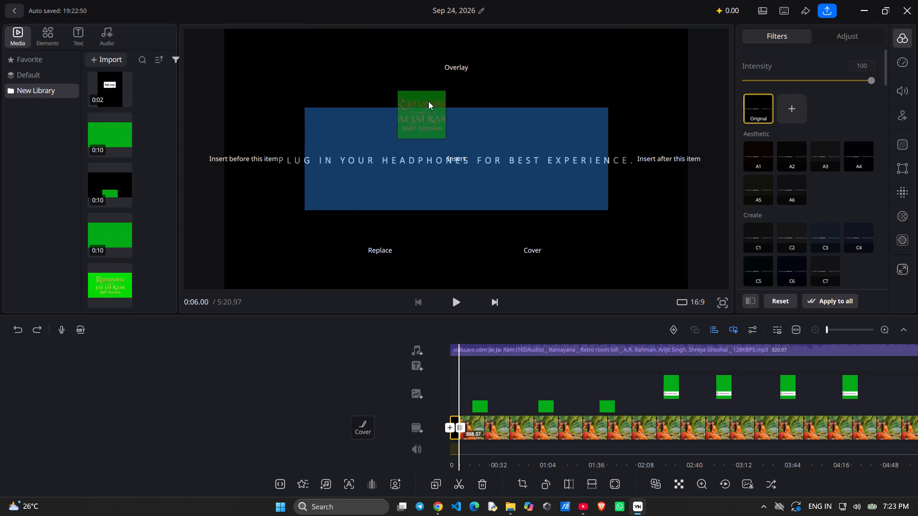
pyautogui.moveTo(428, 101); pyautogui.dragTo(435, 91)
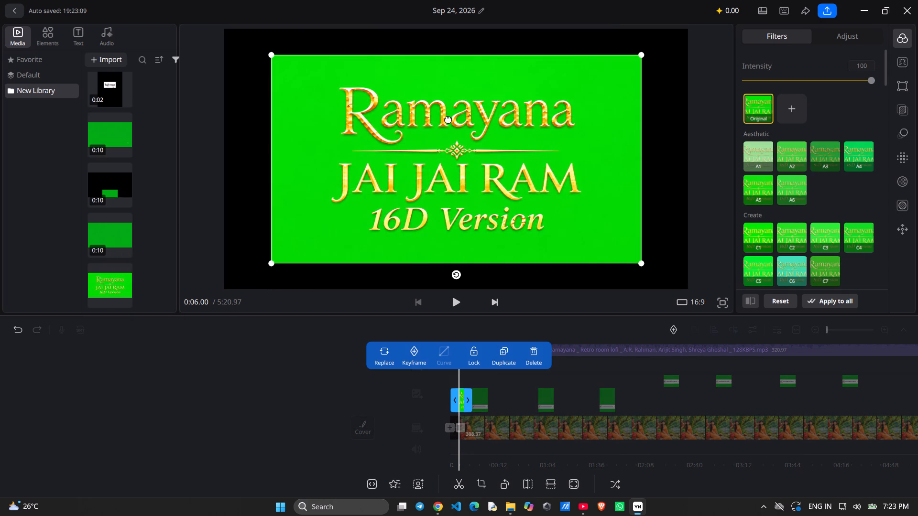
pyautogui.click(572, 485)
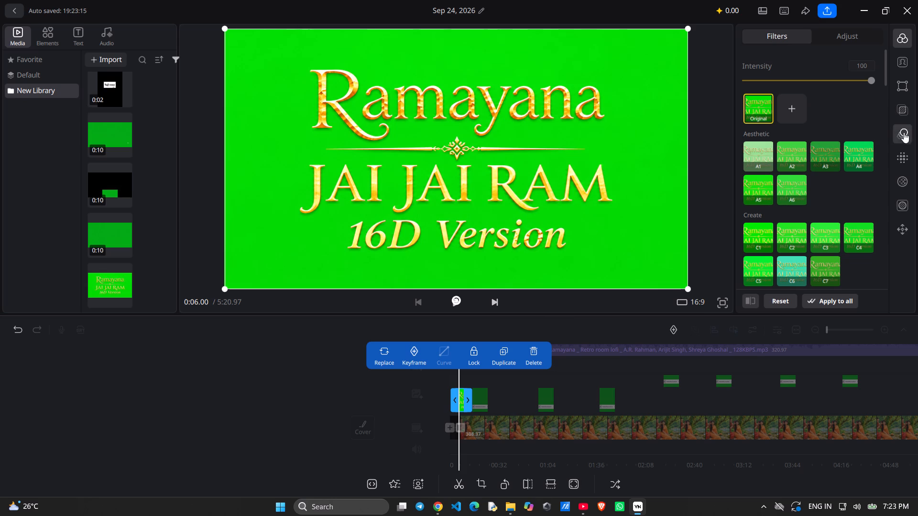
# Key out the title overlay's green background with Chroma, setting Intensity to 75 and Spill to 55.
pyautogui.click(902, 63)
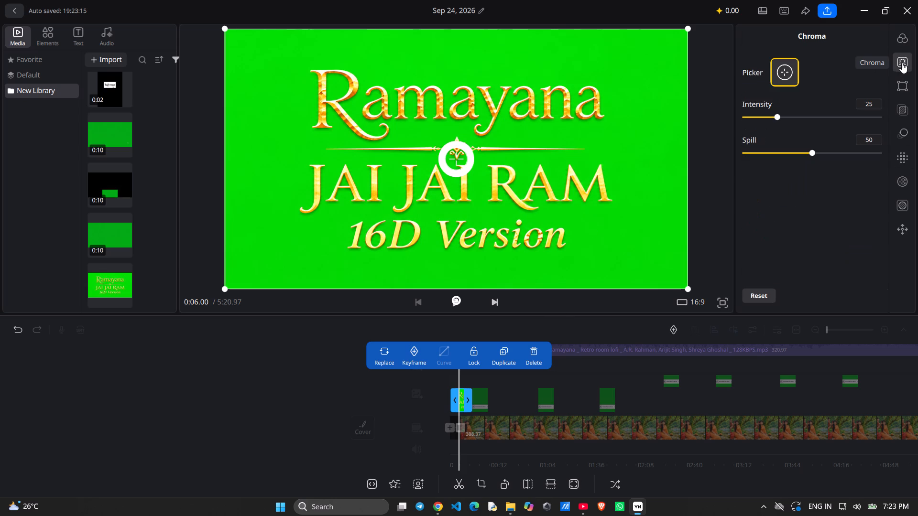
pyautogui.moveTo(454, 158); pyautogui.dragTo(489, 151)
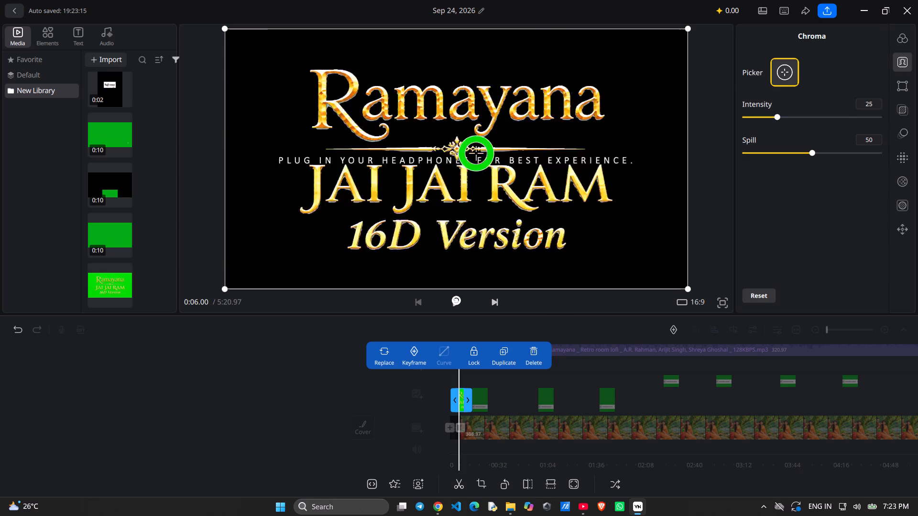
pyautogui.moveTo(489, 151); pyautogui.dragTo(641, 69)
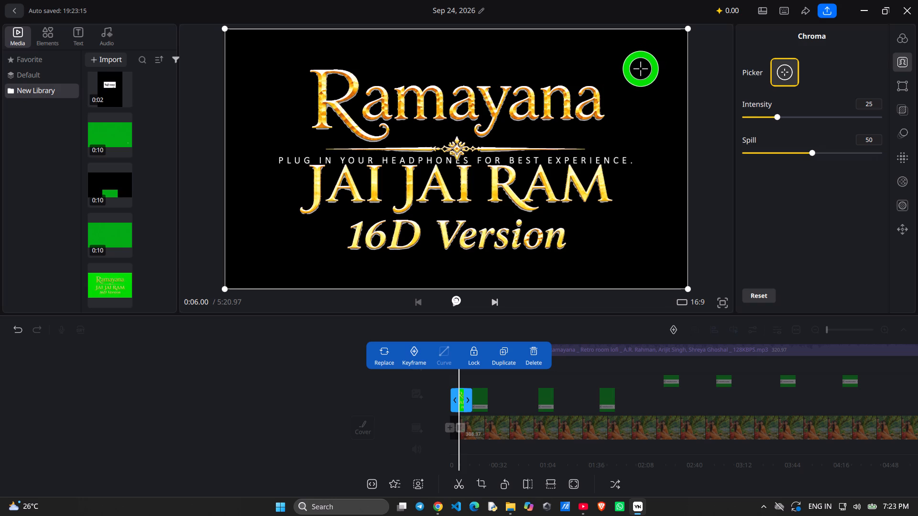
pyautogui.moveTo(777, 116); pyautogui.dragTo(811, 119)
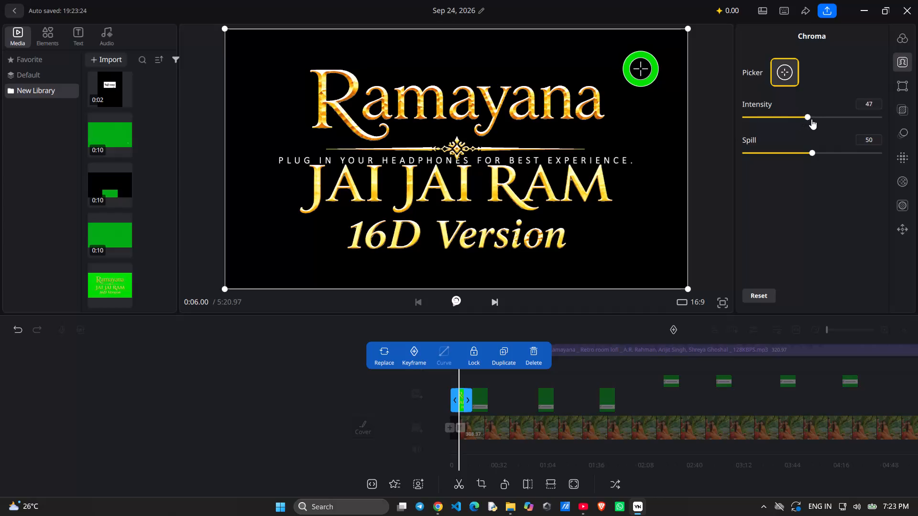
pyautogui.moveTo(811, 119); pyautogui.dragTo(827, 121)
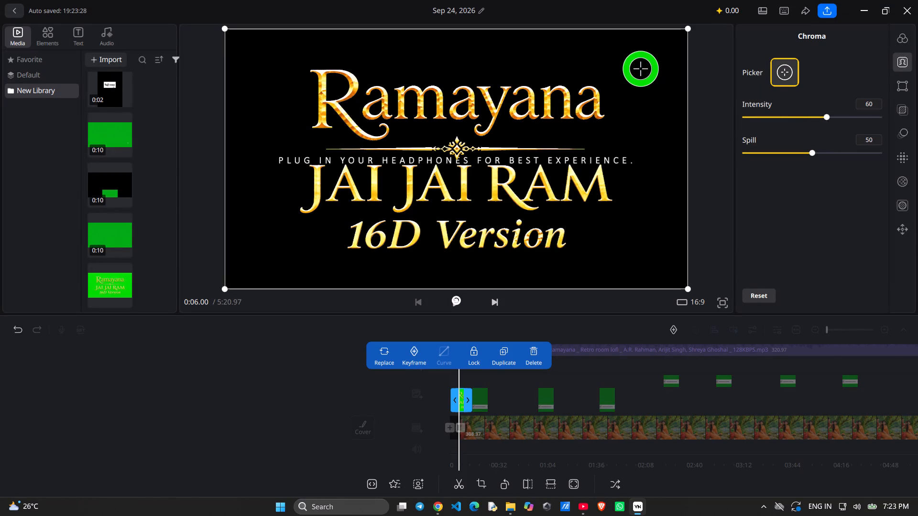
pyautogui.click(874, 100)
pyautogui.write('75')
pyautogui.press('Return')
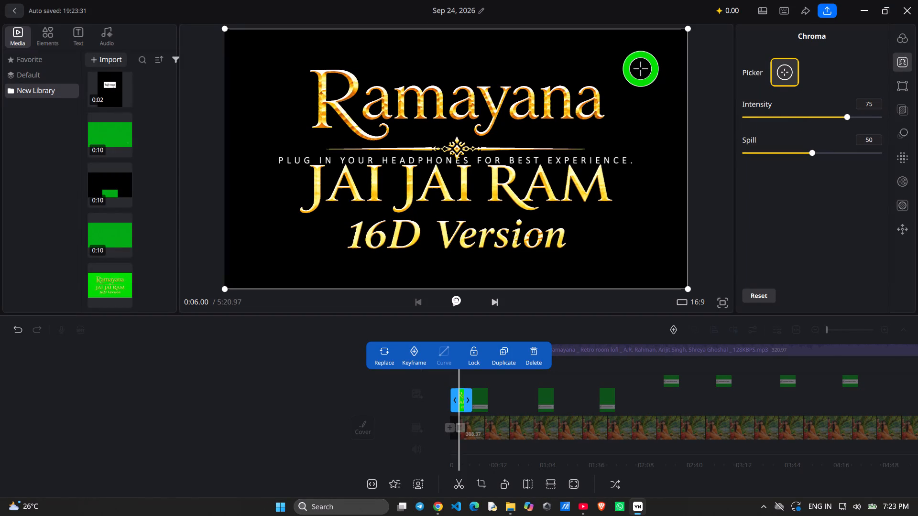
pyautogui.click(874, 140)
pyautogui.write('55')
pyautogui.press('Return')
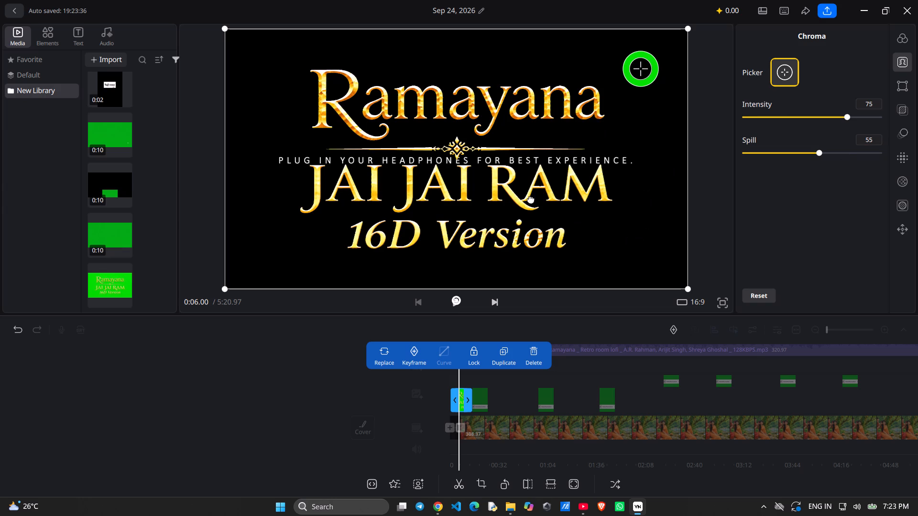
# Scale the keyed title overlay down to about 45% of the frame width and place it over the river beside the couple.
pyautogui.moveTo(688, 288); pyautogui.dragTo(657, 272)
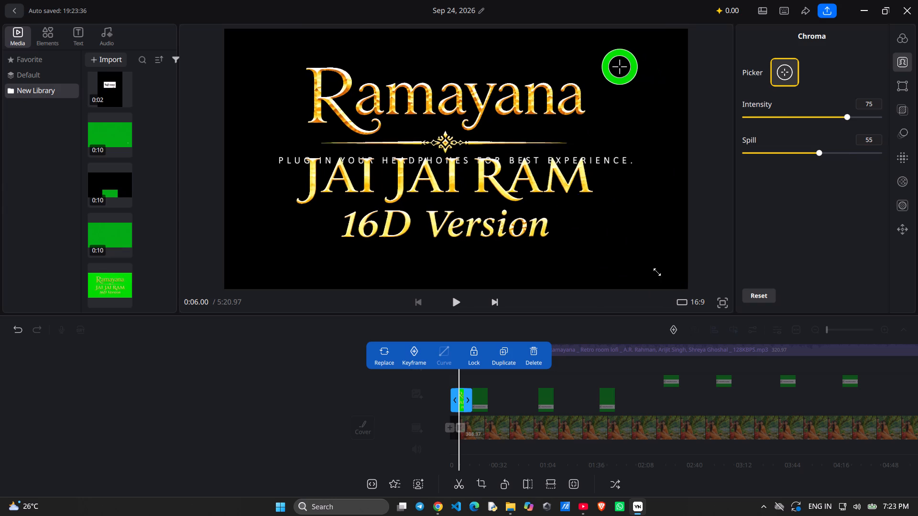
pyautogui.moveTo(657, 272); pyautogui.dragTo(437, 140)
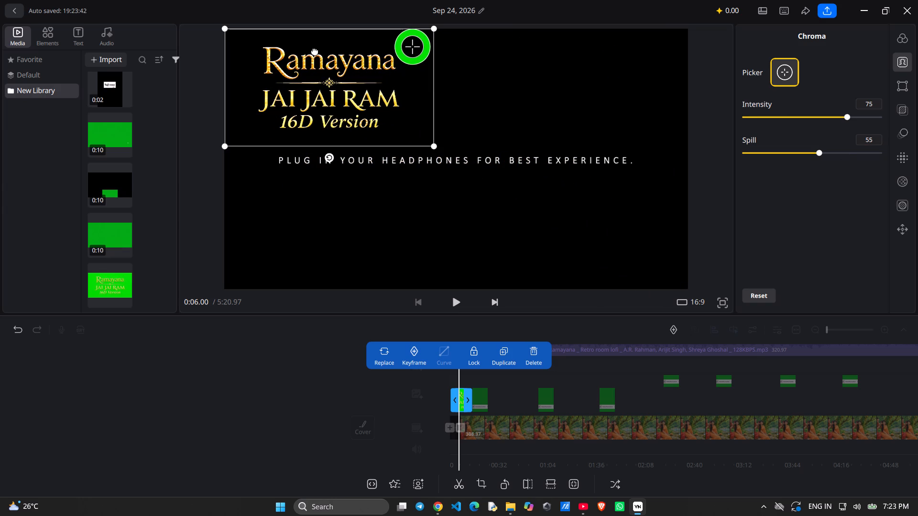
pyautogui.moveTo(329, 73); pyautogui.dragTo(588, 130)
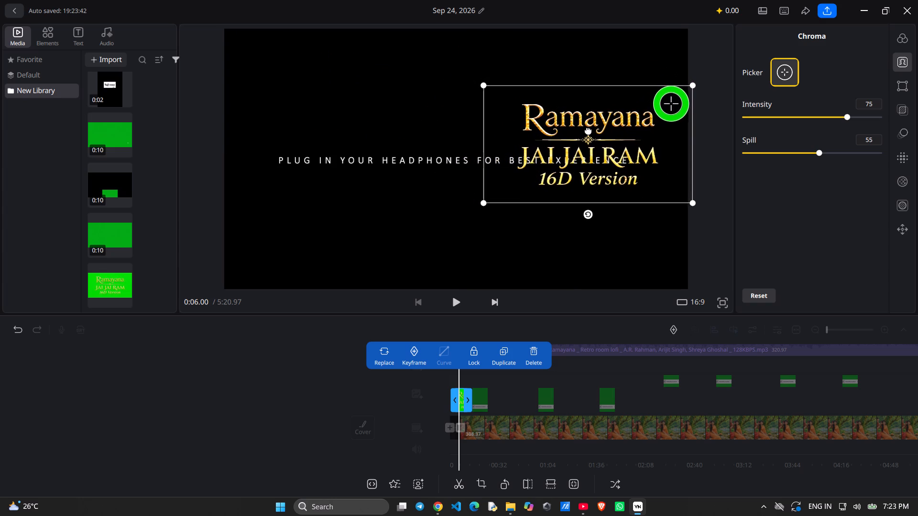
pyautogui.moveTo(588, 130); pyautogui.dragTo(596, 134)
pyautogui.press('space')
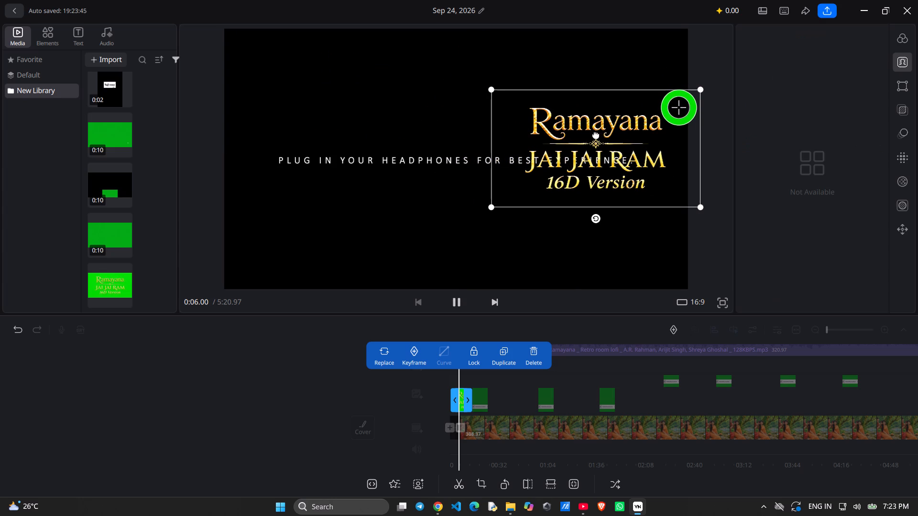
pyautogui.press('space')
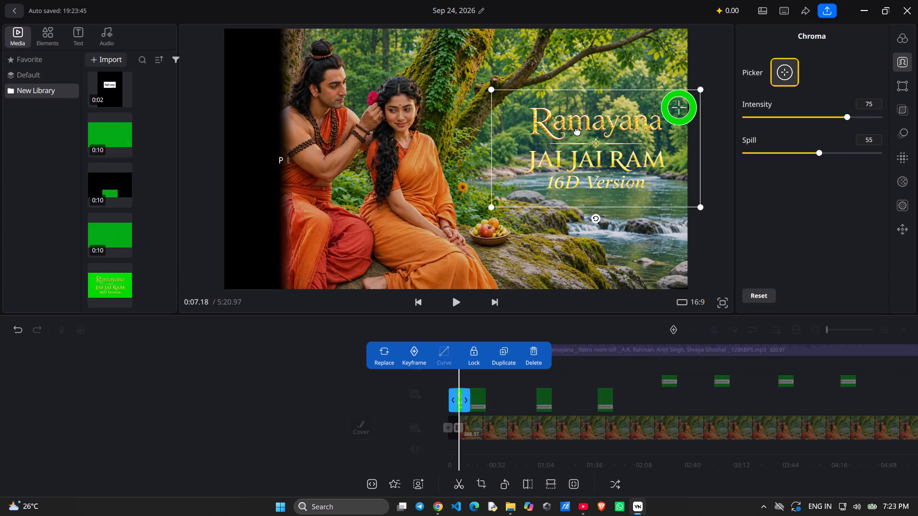
pyautogui.moveTo(579, 129); pyautogui.dragTo(573, 124)
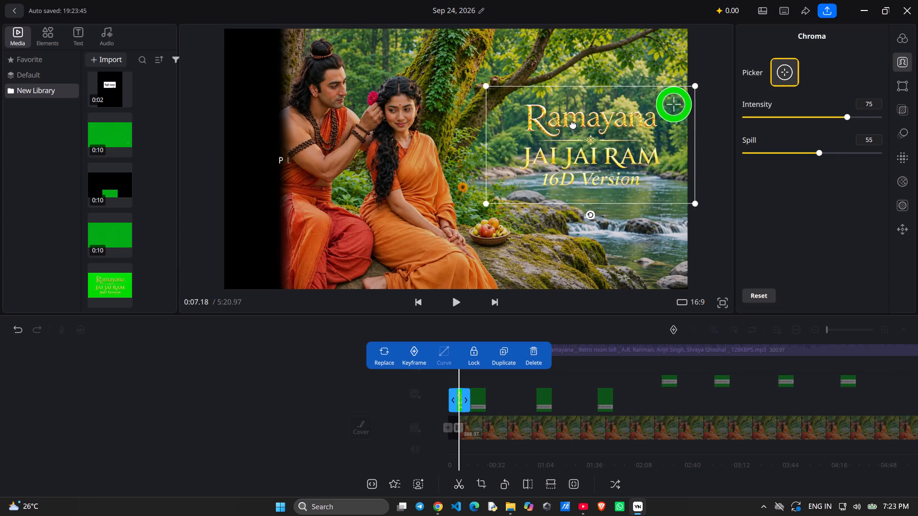
pyautogui.moveTo(573, 124); pyautogui.dragTo(556, 114)
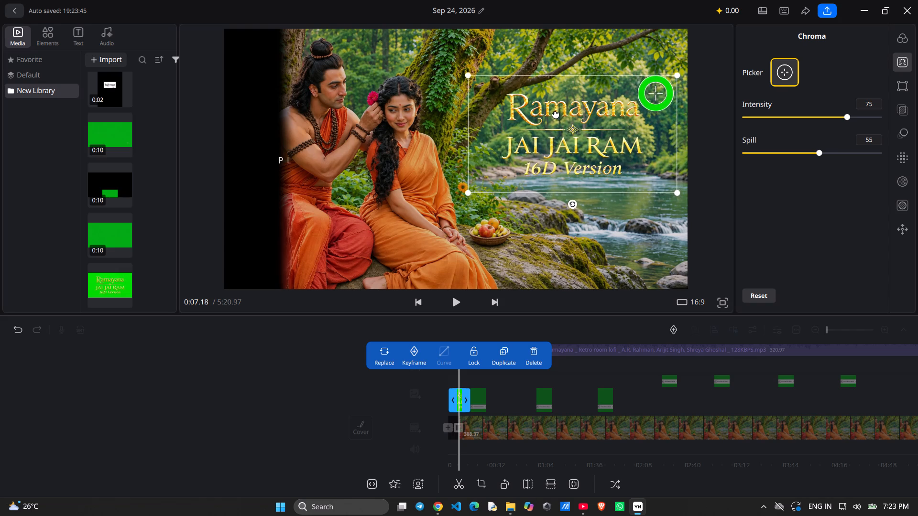
pyautogui.moveTo(556, 114); pyautogui.dragTo(553, 114)
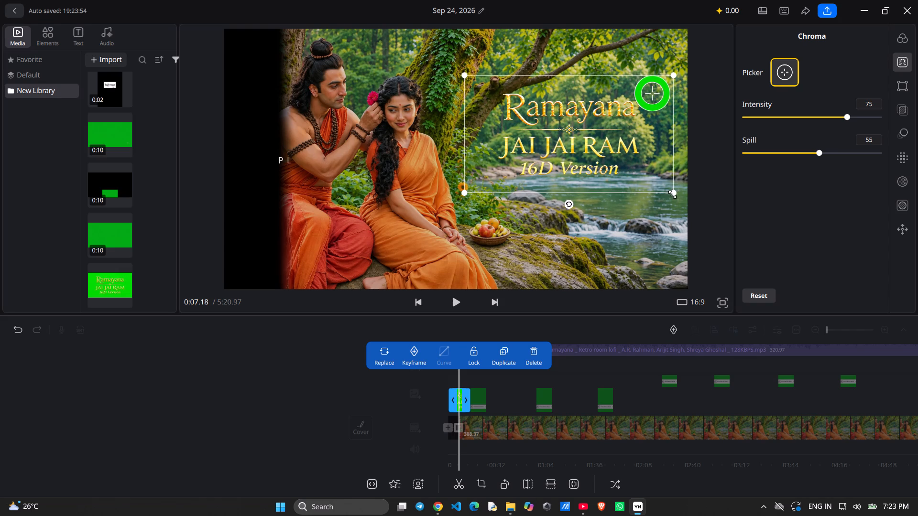
# Fine-tune the title overlay to about 46% of the frame width, centre it vertically over the river, and preview it against the artwork.
pyautogui.moveTo(673, 192); pyautogui.dragTo(713, 273)
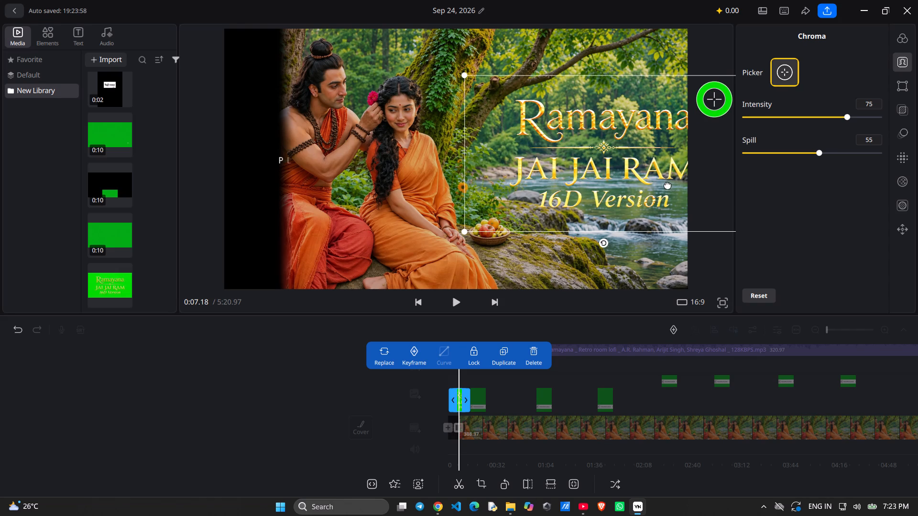
pyautogui.moveTo(623, 157); pyautogui.dragTo(591, 149)
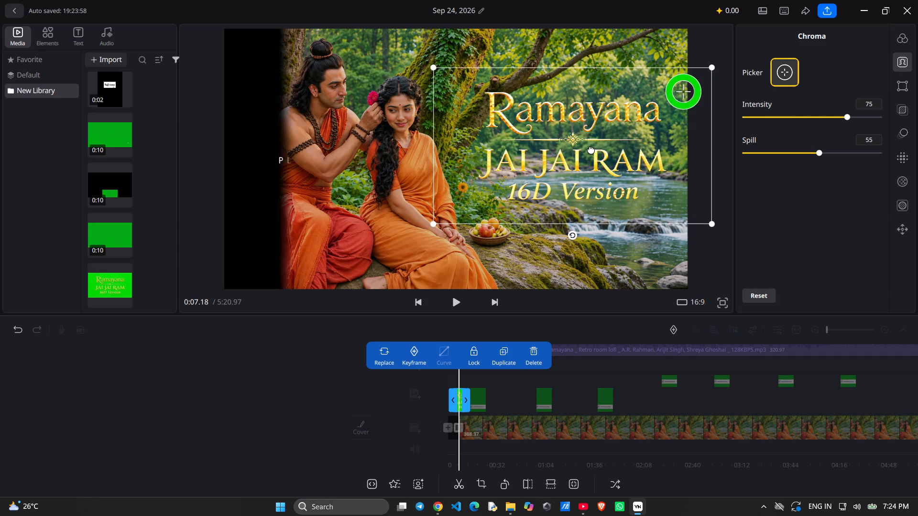
pyautogui.moveTo(591, 149); pyautogui.dragTo(590, 150)
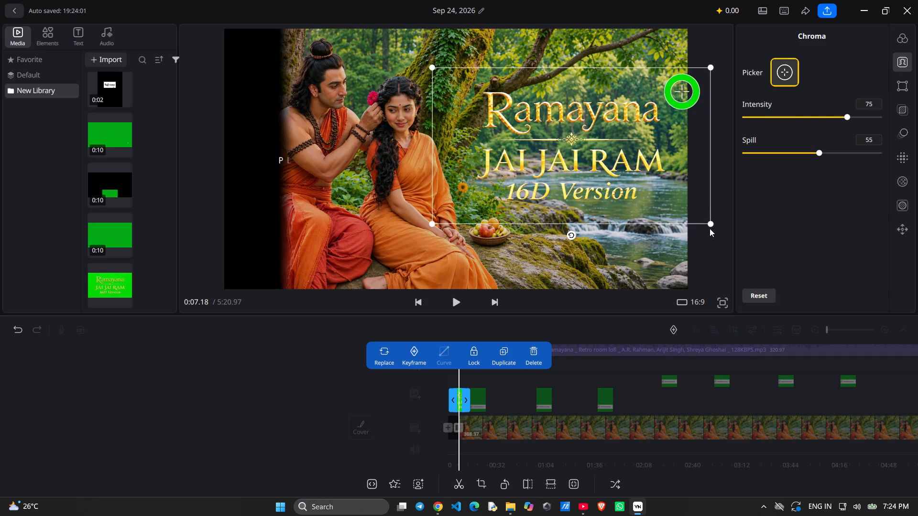
pyautogui.moveTo(712, 225); pyautogui.dragTo(666, 204)
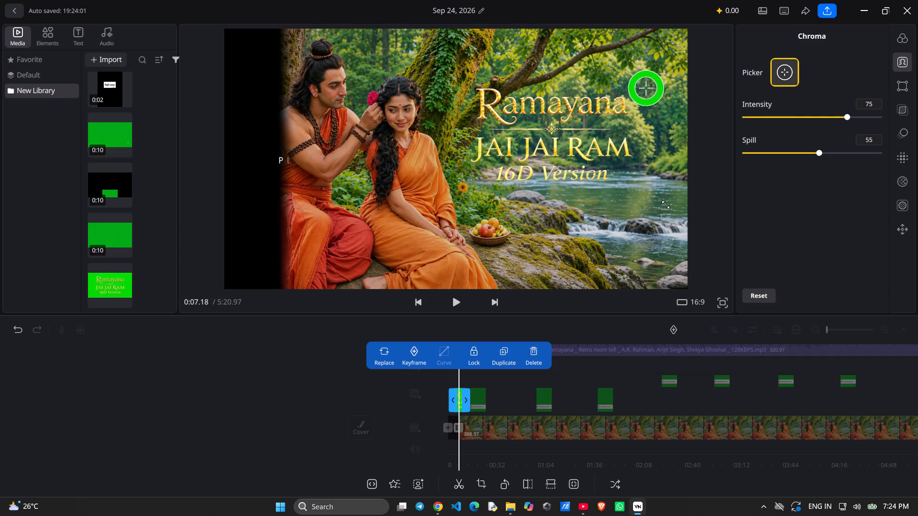
pyautogui.moveTo(666, 204); pyautogui.dragTo(647, 191)
pyautogui.moveTo(561, 108); pyautogui.dragTo(589, 148)
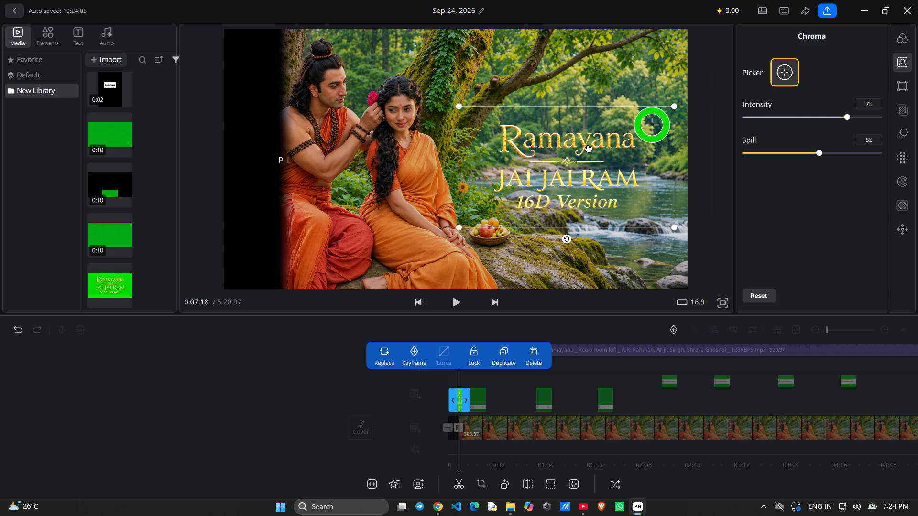
pyautogui.moveTo(589, 148); pyautogui.dragTo(590, 134)
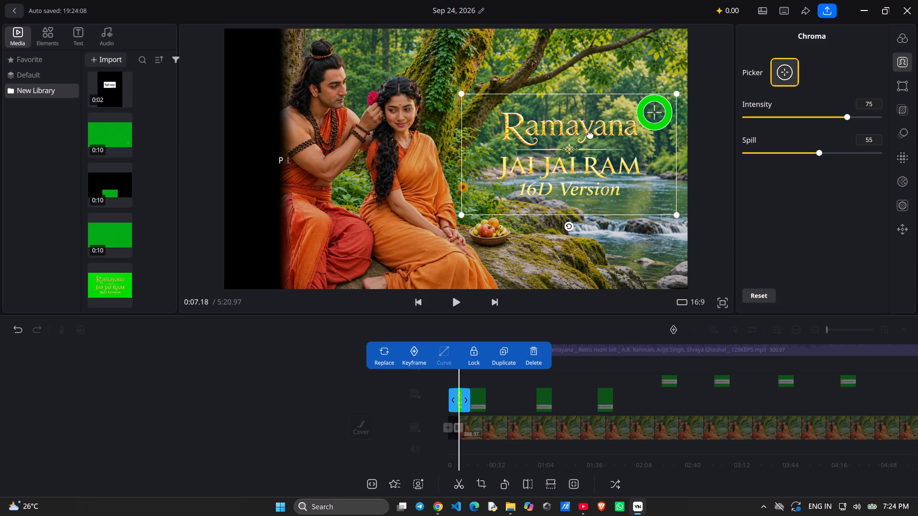
pyautogui.click(591, 112)
pyautogui.press('space')
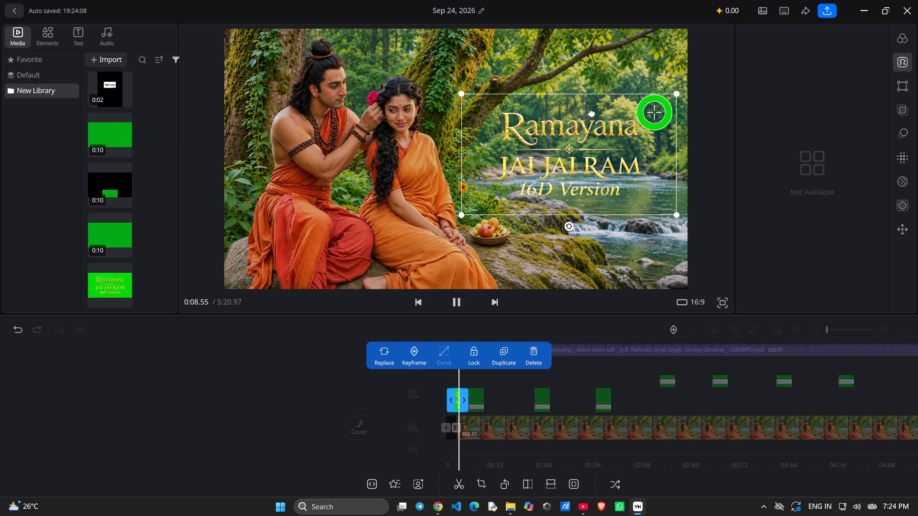
pyautogui.press('space')
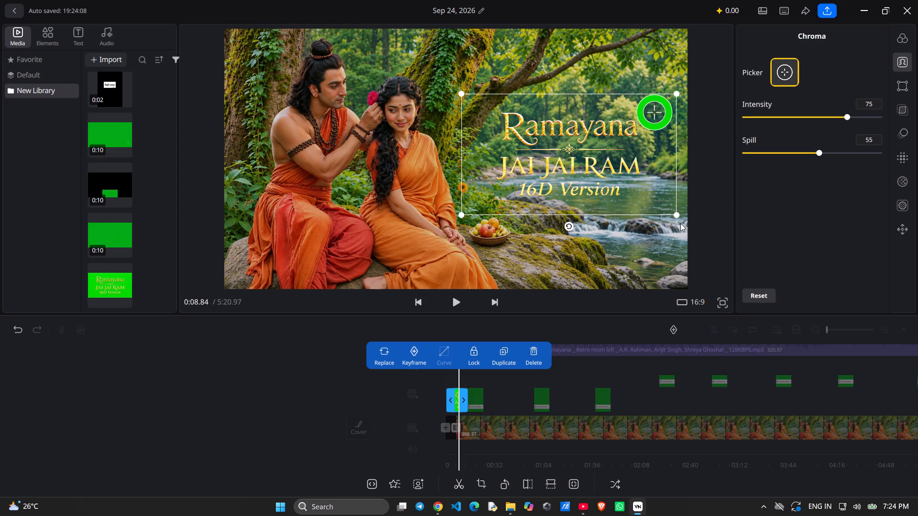
pyautogui.moveTo(676, 219); pyautogui.dragTo(688, 246)
pyautogui.moveTo(688, 246); pyautogui.dragTo(694, 252)
pyautogui.click(588, 157)
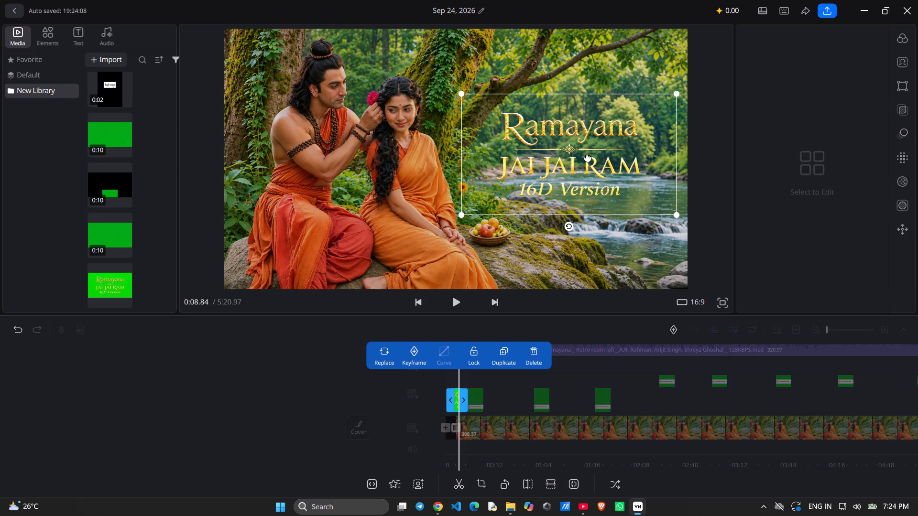
# Try filter C2 on the title overlay, and apply the first filter of the Vivid group instead.
pyautogui.click(900, 43)
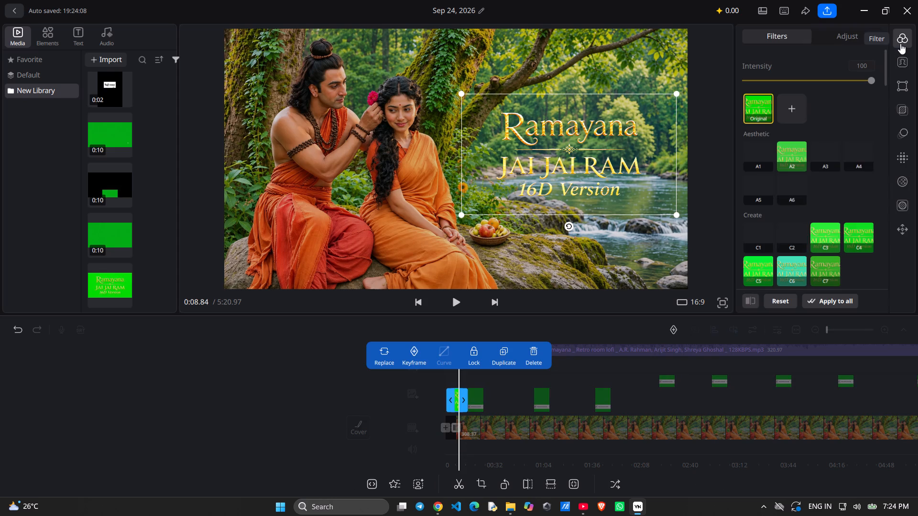
pyautogui.click(799, 240)
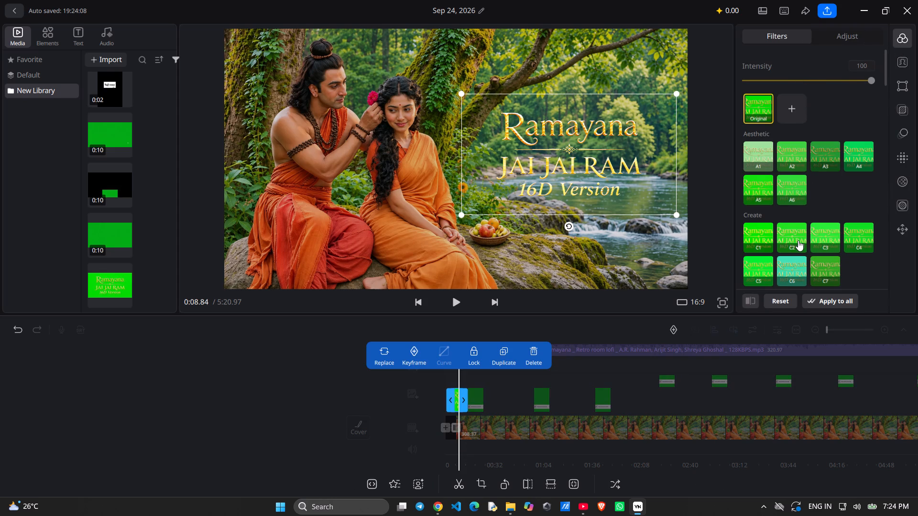
pyautogui.scroll(-4, 792, 242)
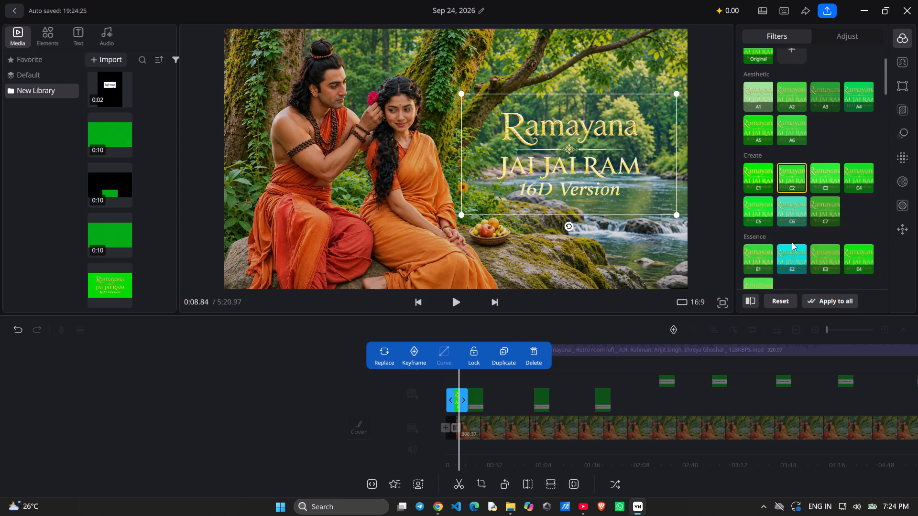
pyautogui.scroll(-4, 792, 242)
pyautogui.click(755, 189)
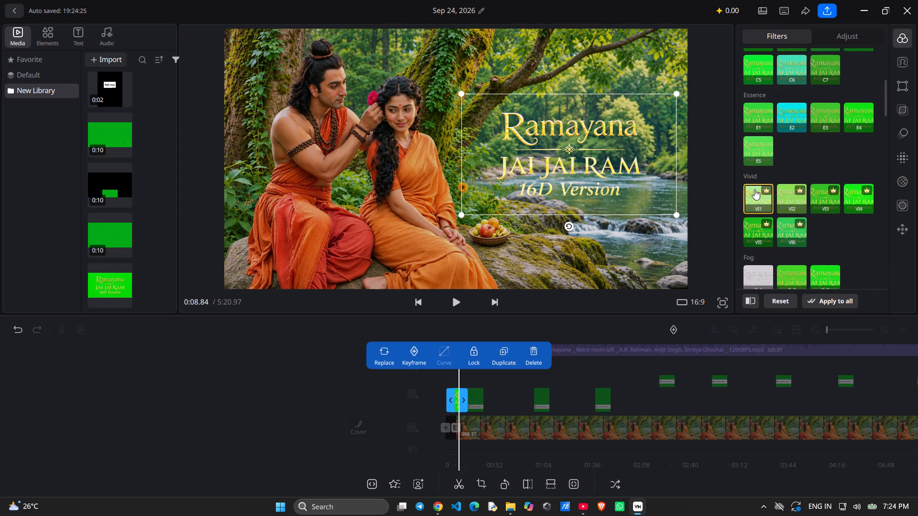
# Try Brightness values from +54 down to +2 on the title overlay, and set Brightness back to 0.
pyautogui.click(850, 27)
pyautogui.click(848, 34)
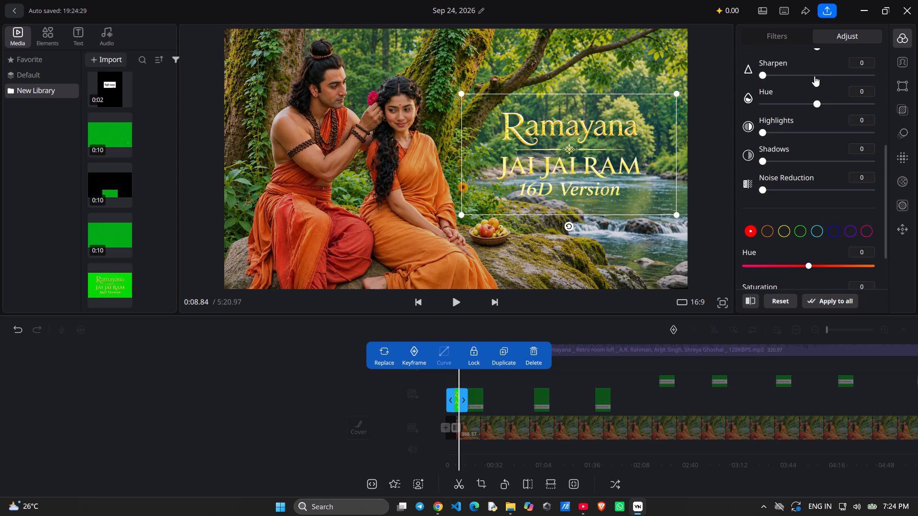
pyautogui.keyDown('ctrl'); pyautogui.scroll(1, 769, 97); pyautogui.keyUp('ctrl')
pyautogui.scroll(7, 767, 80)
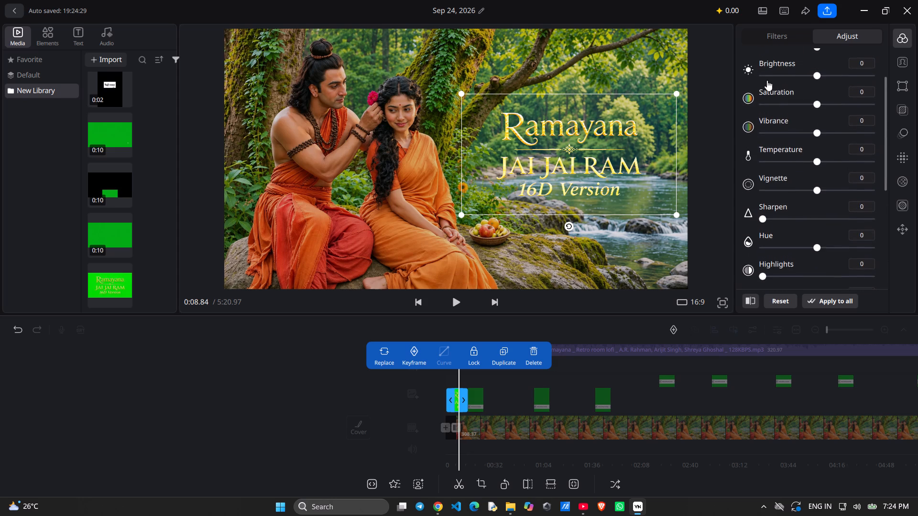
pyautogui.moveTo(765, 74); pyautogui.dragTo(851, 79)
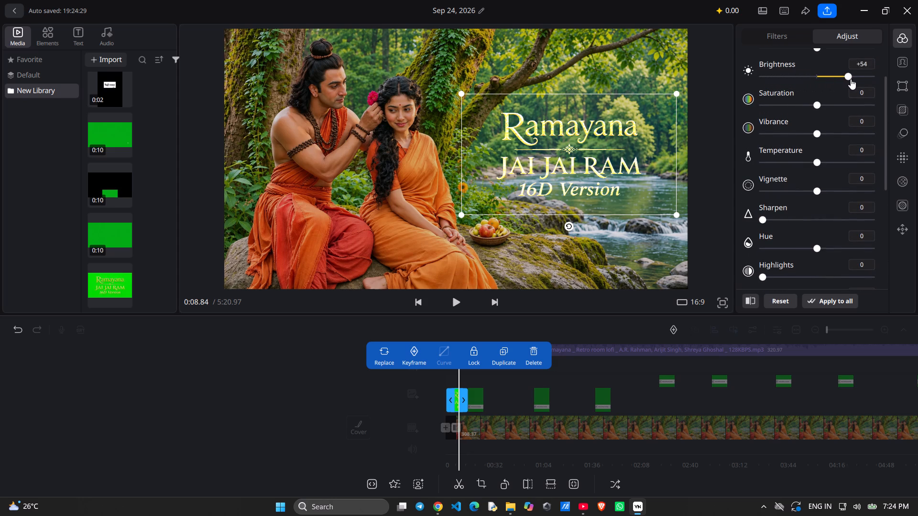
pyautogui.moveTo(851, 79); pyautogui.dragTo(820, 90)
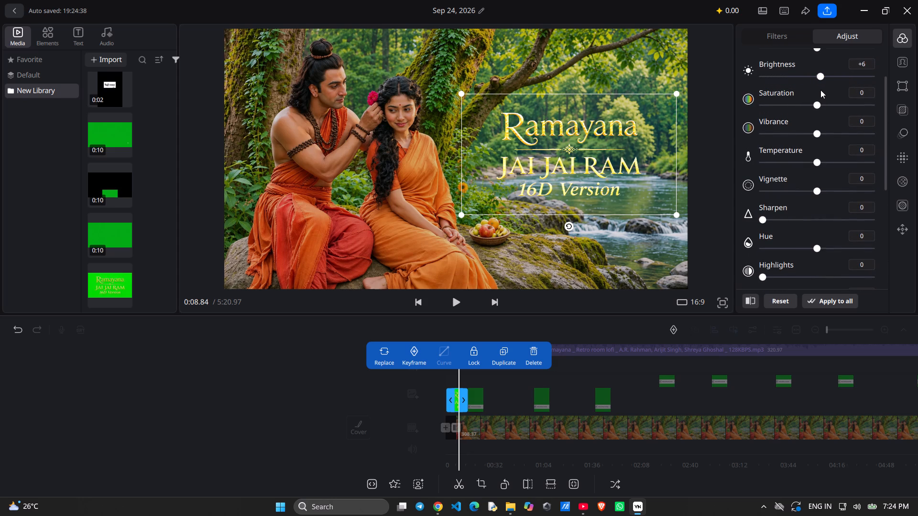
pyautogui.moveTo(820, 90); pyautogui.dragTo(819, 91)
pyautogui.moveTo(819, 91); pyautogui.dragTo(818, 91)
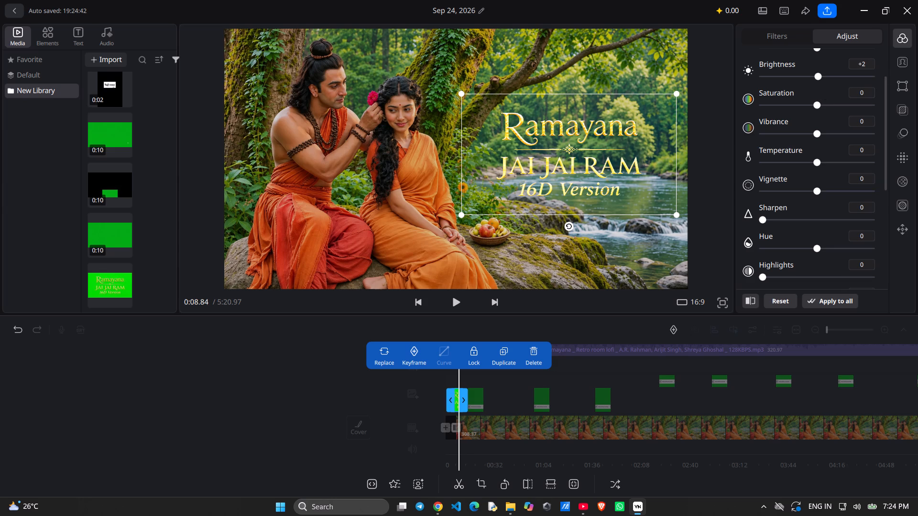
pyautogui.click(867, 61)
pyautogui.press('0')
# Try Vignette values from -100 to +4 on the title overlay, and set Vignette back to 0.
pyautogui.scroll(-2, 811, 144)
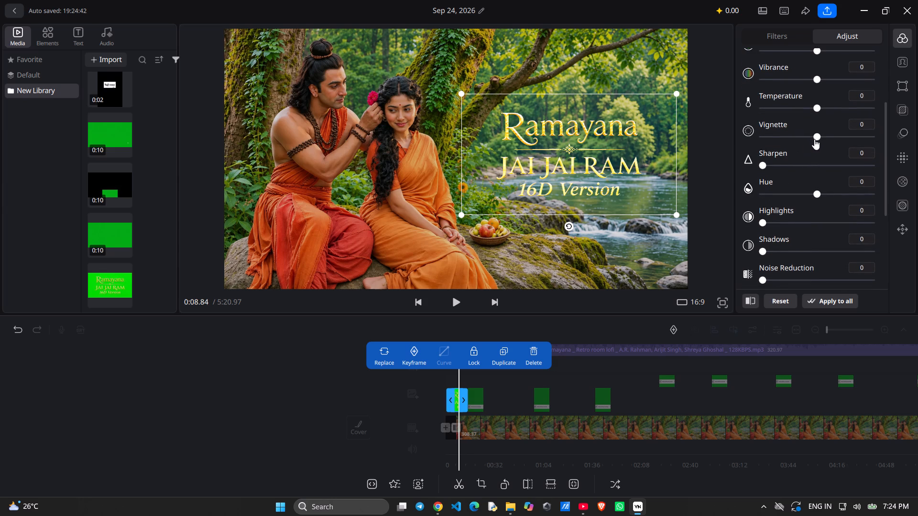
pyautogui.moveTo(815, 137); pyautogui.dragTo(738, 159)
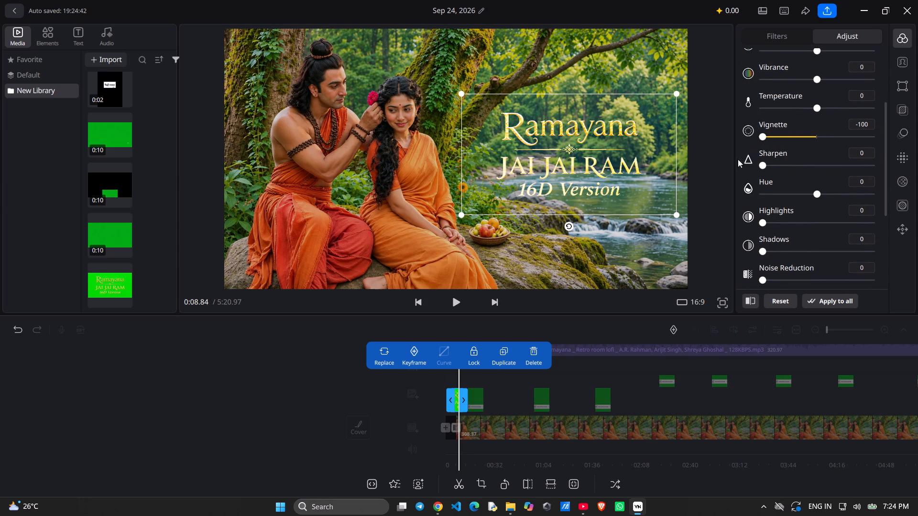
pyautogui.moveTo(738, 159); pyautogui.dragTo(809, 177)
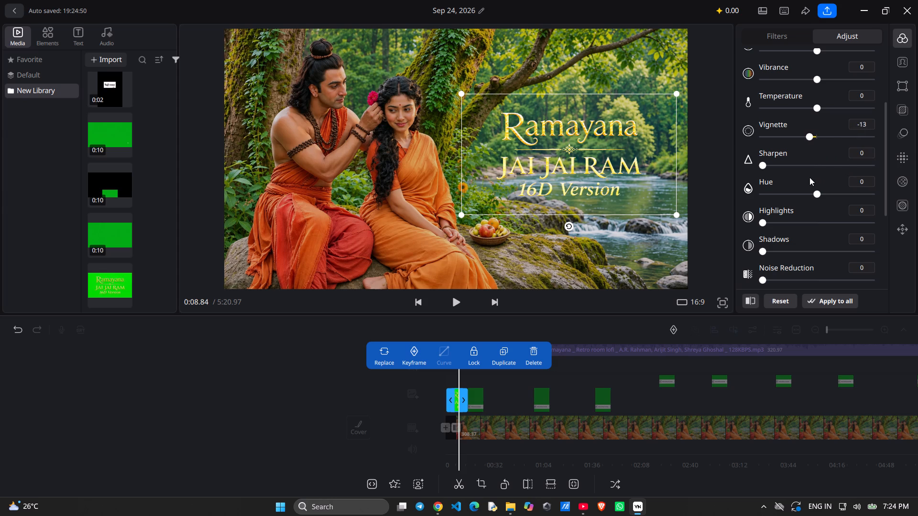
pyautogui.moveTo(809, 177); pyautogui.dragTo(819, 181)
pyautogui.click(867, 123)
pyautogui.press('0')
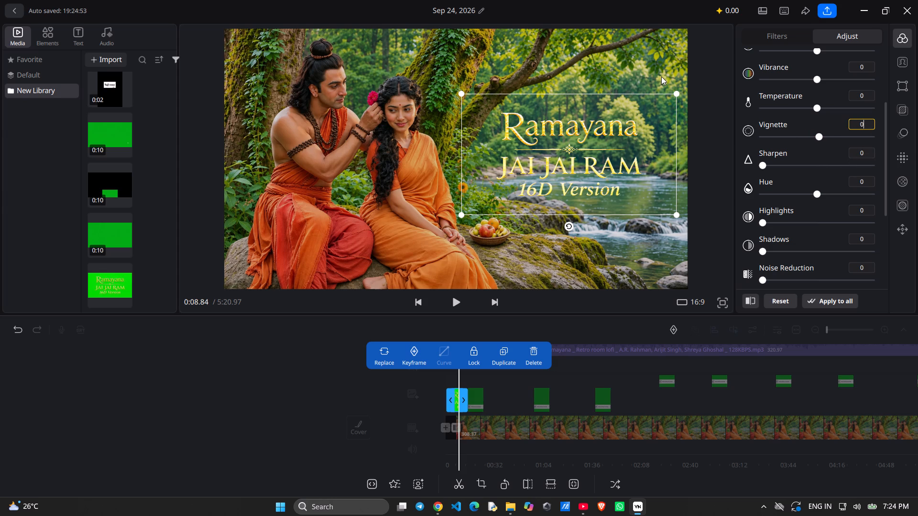
pyautogui.click(661, 76)
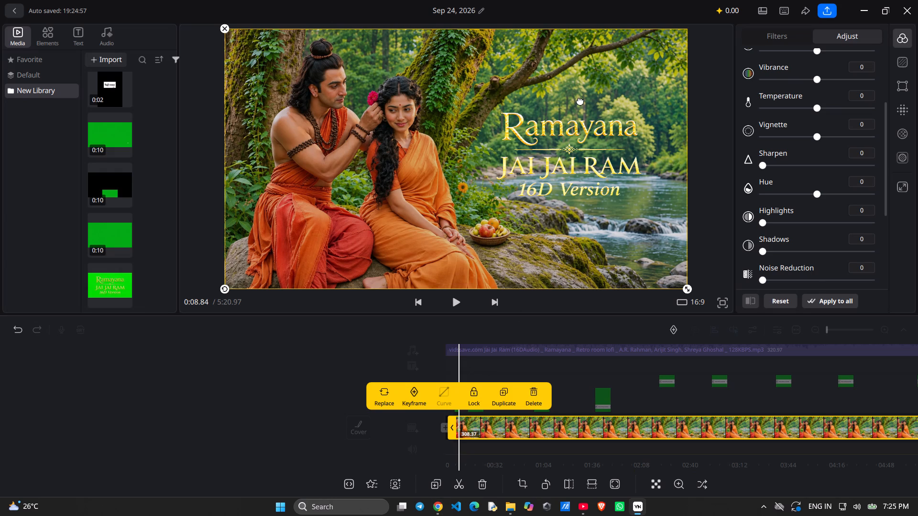
pyautogui.click(567, 123)
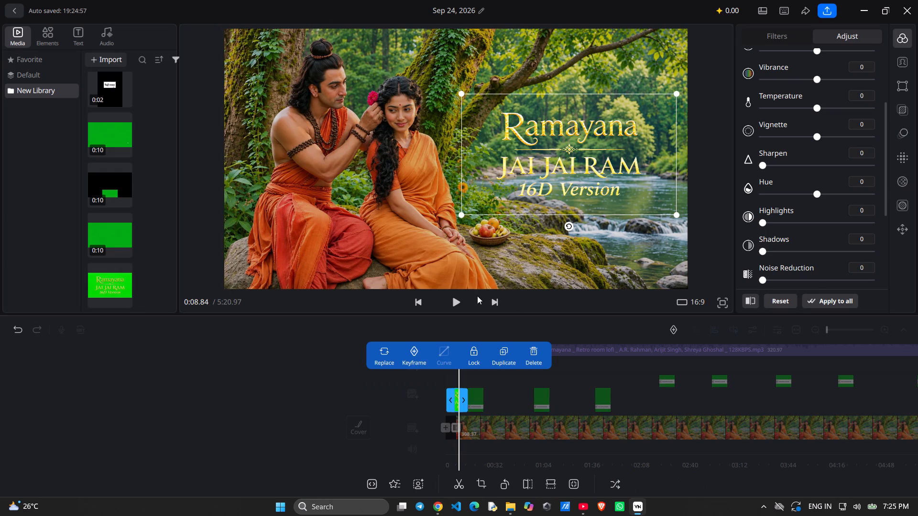
pyautogui.click(386, 348)
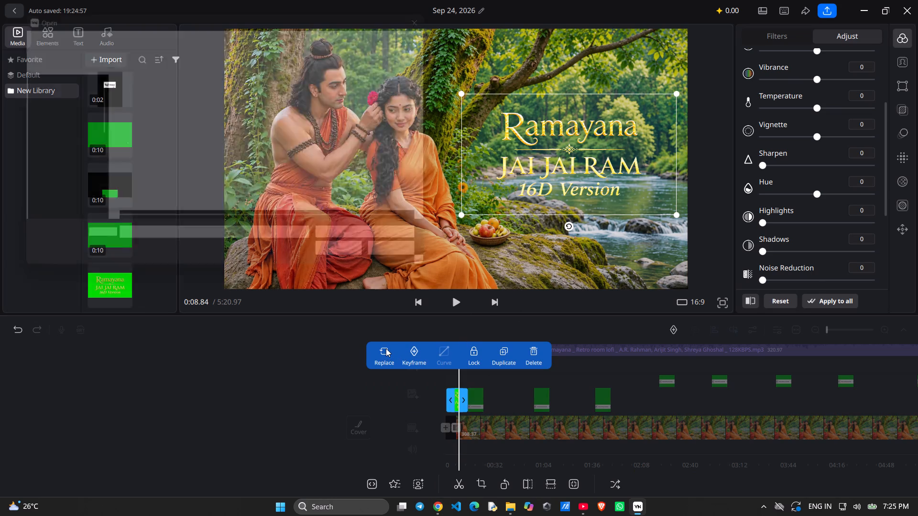
pyautogui.click(202, 112)
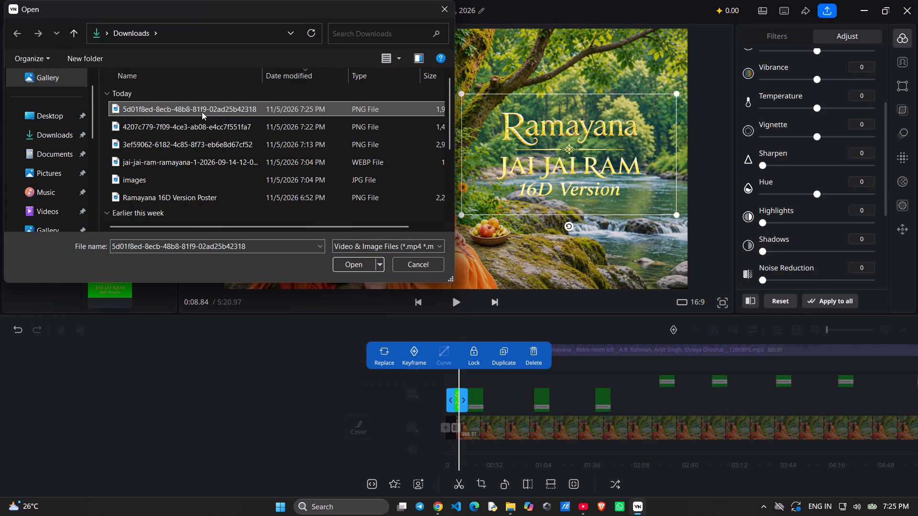
pyautogui.press('Return')
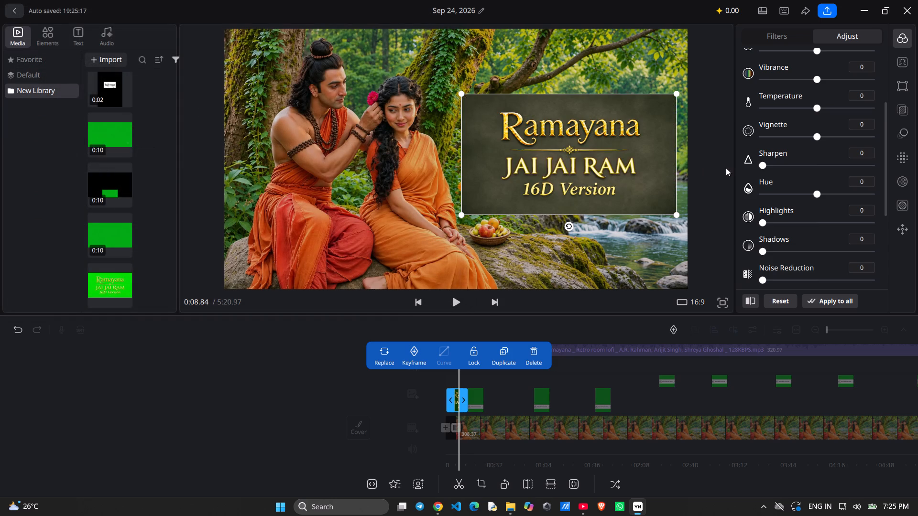
# Chroma-key the new title overlay by sampling the dark green background beside the word Ramayana.
pyautogui.click(901, 58)
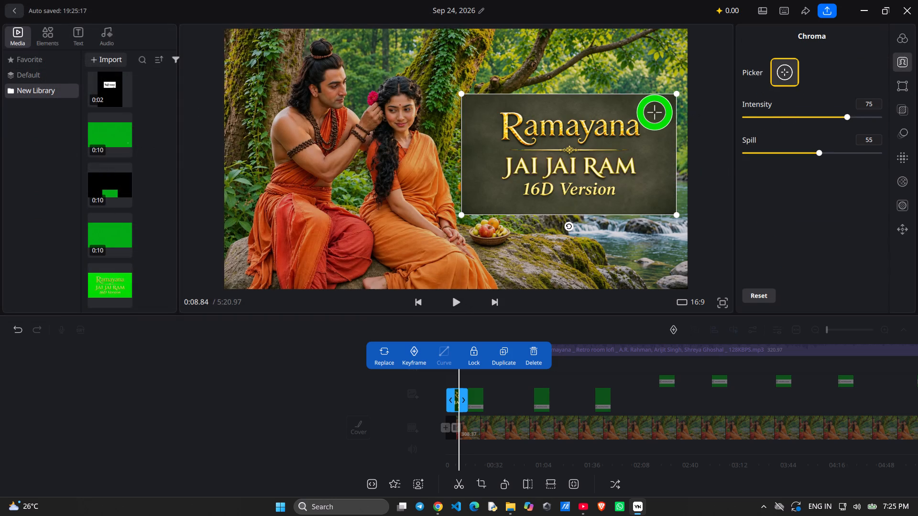
pyautogui.moveTo(660, 111); pyautogui.dragTo(644, 66)
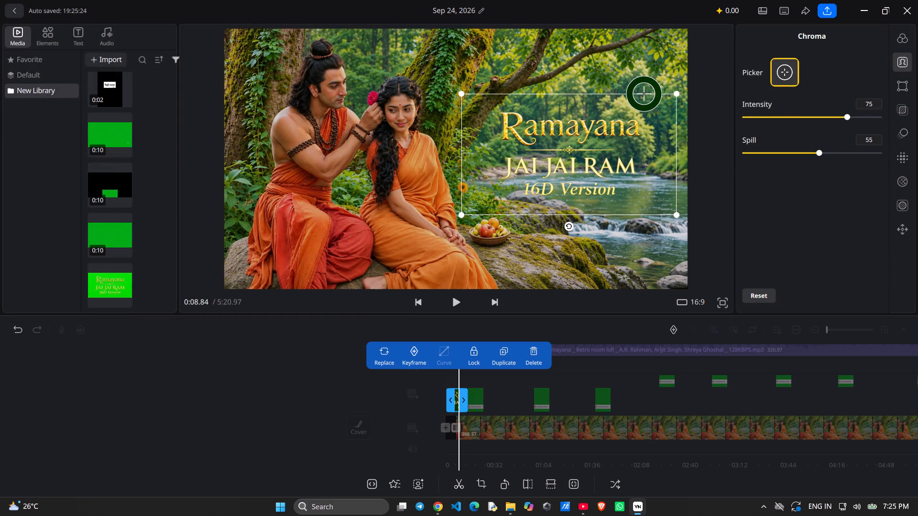
pyautogui.moveTo(645, 91); pyautogui.dragTo(629, 129)
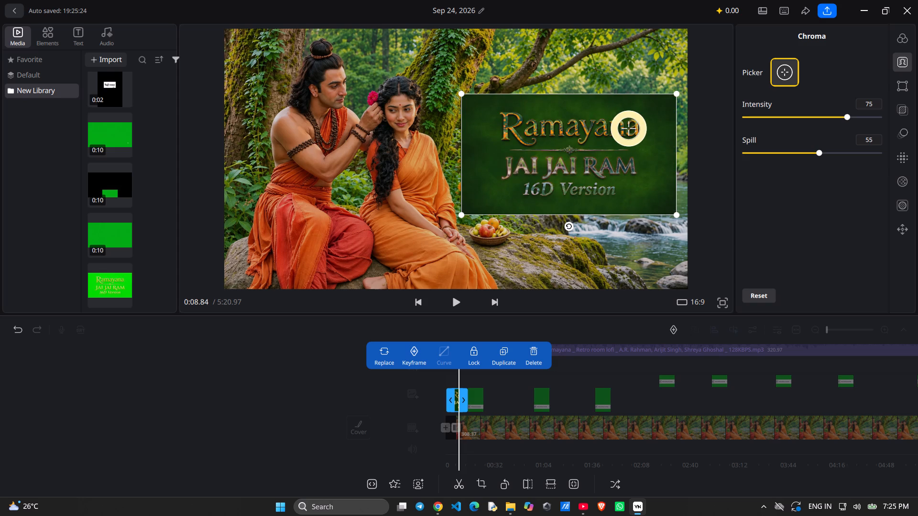
pyautogui.moveTo(629, 129); pyautogui.dragTo(477, 131)
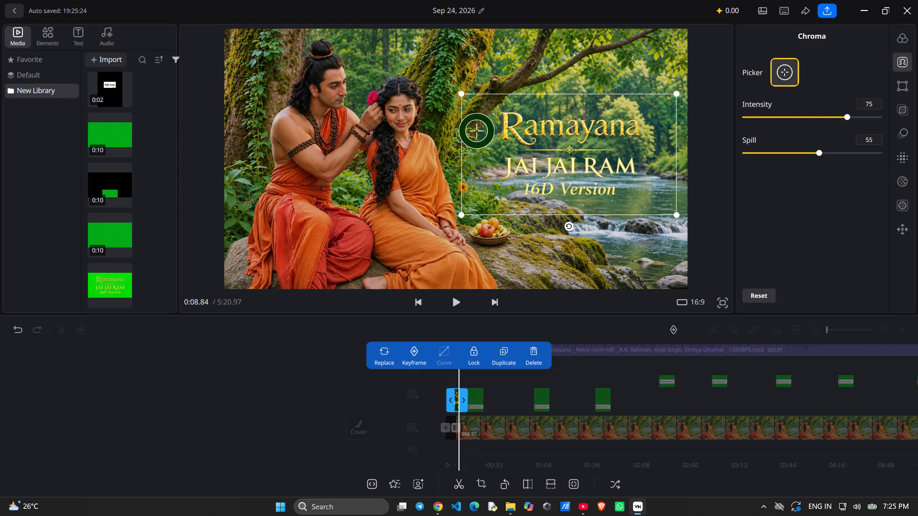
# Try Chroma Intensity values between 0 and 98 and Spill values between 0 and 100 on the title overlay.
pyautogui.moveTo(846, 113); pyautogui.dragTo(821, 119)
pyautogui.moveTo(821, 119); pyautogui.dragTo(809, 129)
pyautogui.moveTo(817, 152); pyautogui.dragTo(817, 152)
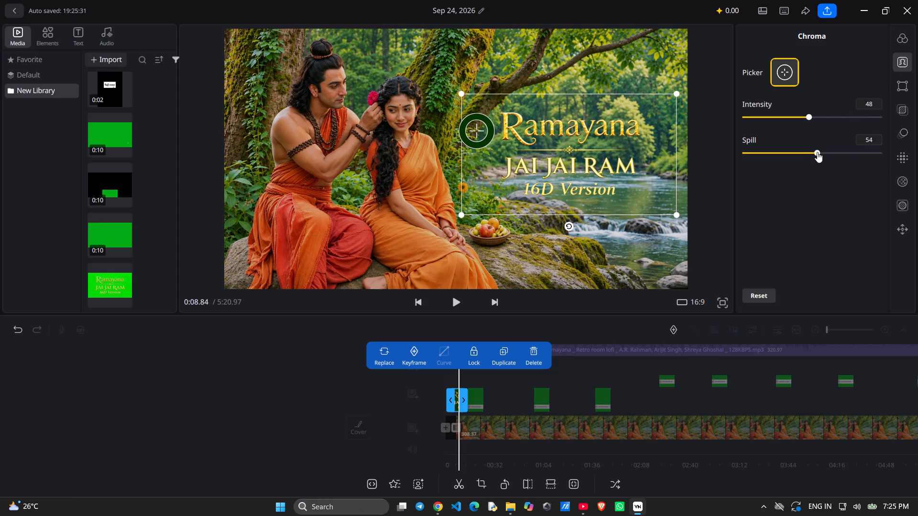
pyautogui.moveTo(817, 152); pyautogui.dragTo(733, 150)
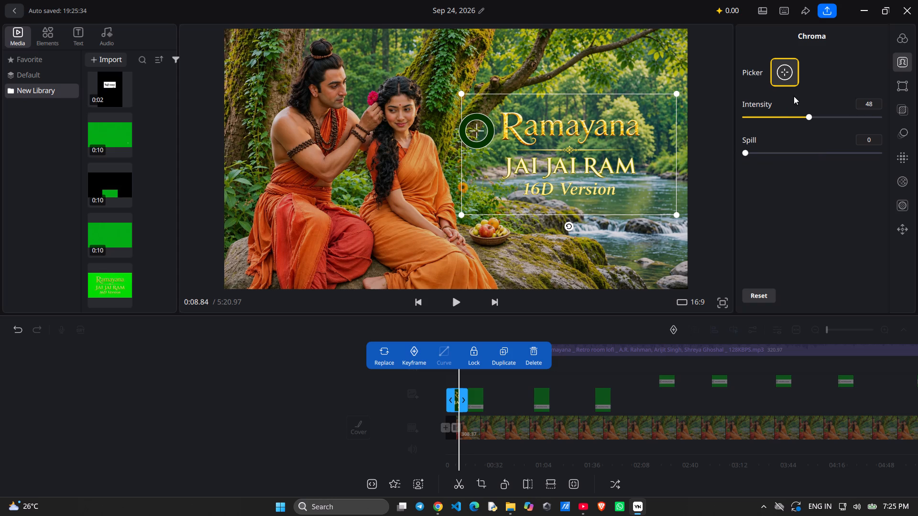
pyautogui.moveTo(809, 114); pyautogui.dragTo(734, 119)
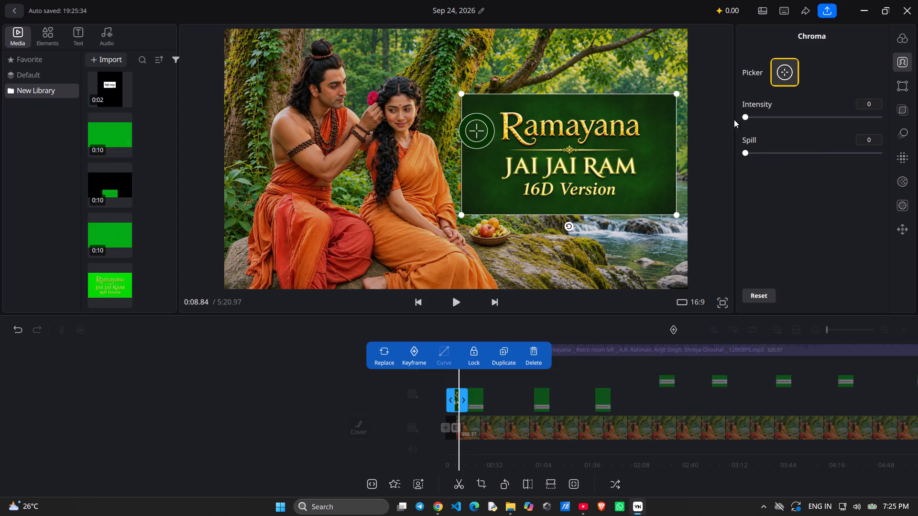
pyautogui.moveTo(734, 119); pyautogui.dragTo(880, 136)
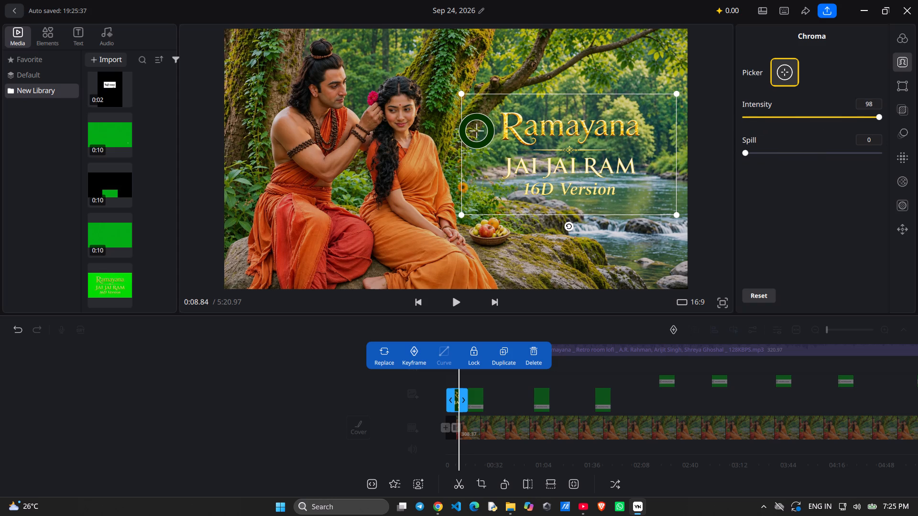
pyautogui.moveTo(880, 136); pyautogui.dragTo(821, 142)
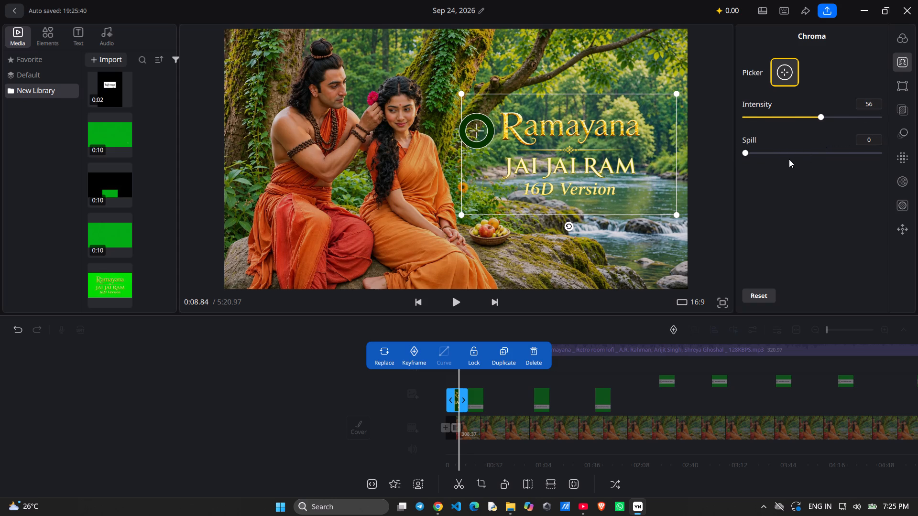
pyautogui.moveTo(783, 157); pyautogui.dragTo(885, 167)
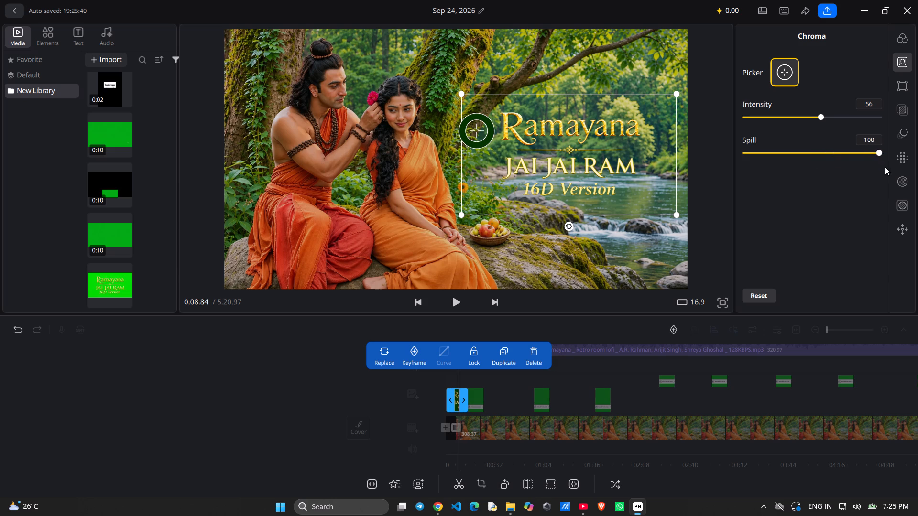
# Enlarge the title overlay to about 63% of the frame width and reposition it over the river.
pyautogui.moveTo(657, 183); pyautogui.dragTo(654, 177)
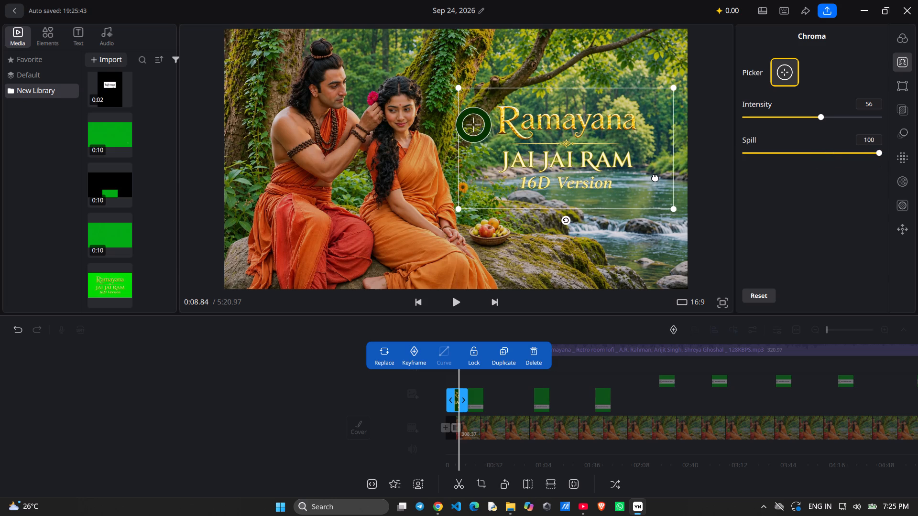
pyautogui.moveTo(673, 210); pyautogui.dragTo(673, 210)
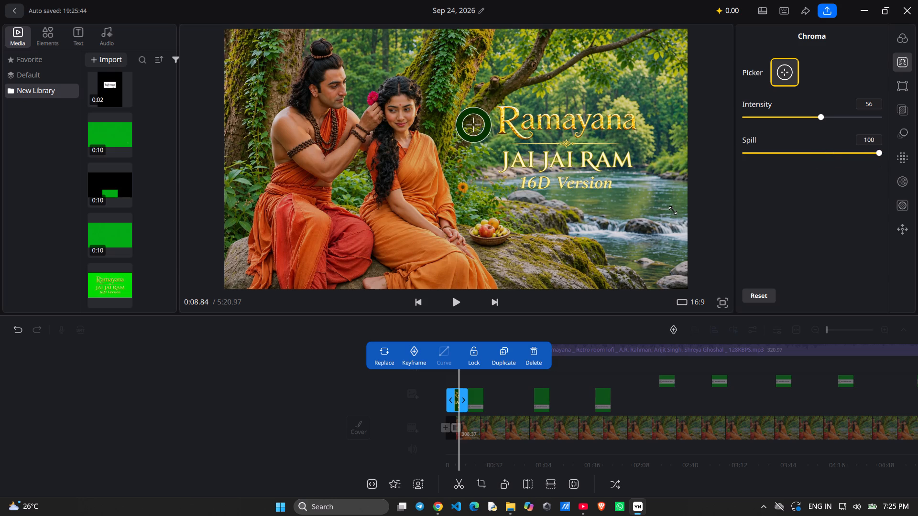
pyautogui.moveTo(673, 210); pyautogui.dragTo(737, 267)
pyautogui.moveTo(666, 203); pyautogui.dragTo(632, 194)
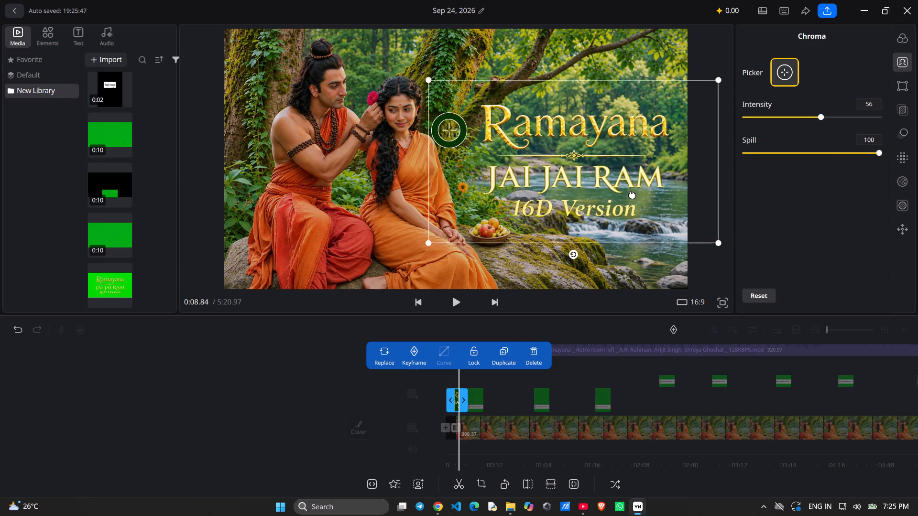
pyautogui.moveTo(632, 194); pyautogui.dragTo(624, 193)
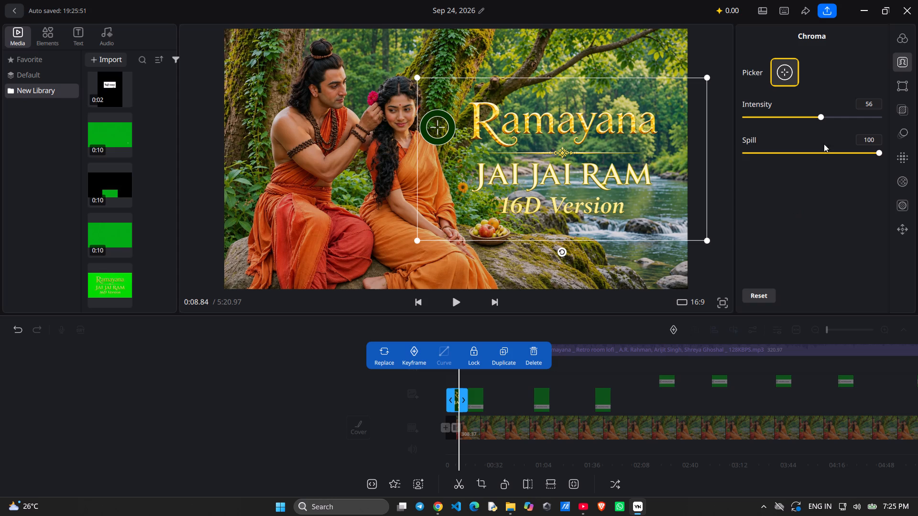
# Set the title overlay's Chroma Intensity to 75 and Spill to 55.
pyautogui.click(874, 105)
pyautogui.write('75')
pyautogui.press('Return')
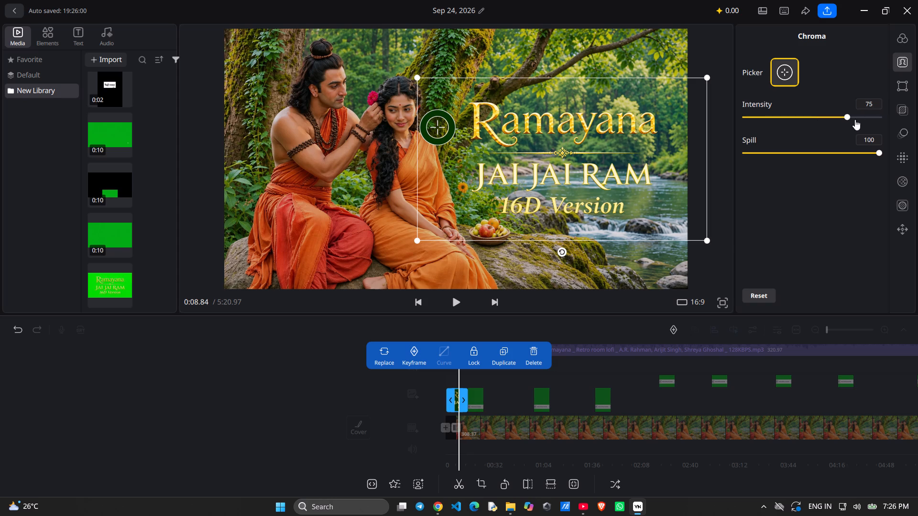
pyautogui.click(870, 138)
pyautogui.write('55')
pyautogui.press('Return')
# Nudge the enlarged title overlay slightly closer to the couple, keeping its height over the river.
pyautogui.moveTo(667, 194); pyautogui.dragTo(661, 196)
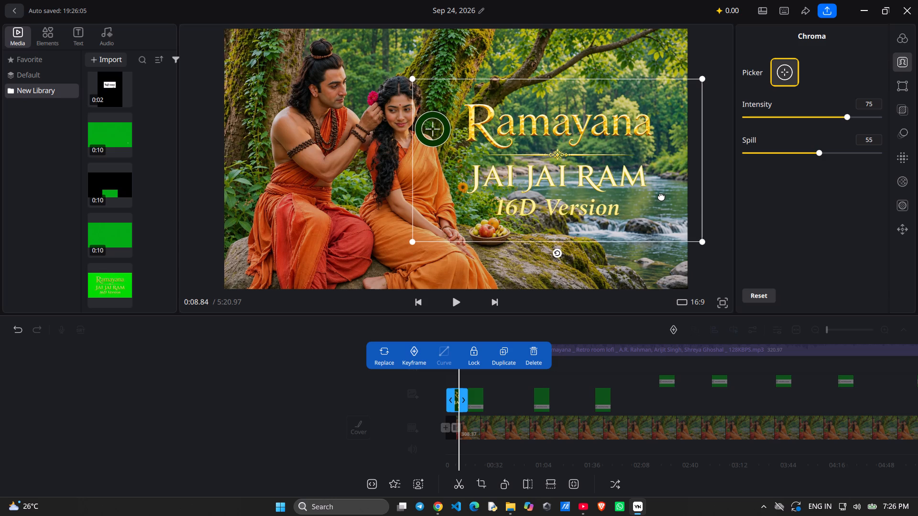
pyautogui.moveTo(661, 196); pyautogui.dragTo(661, 194)
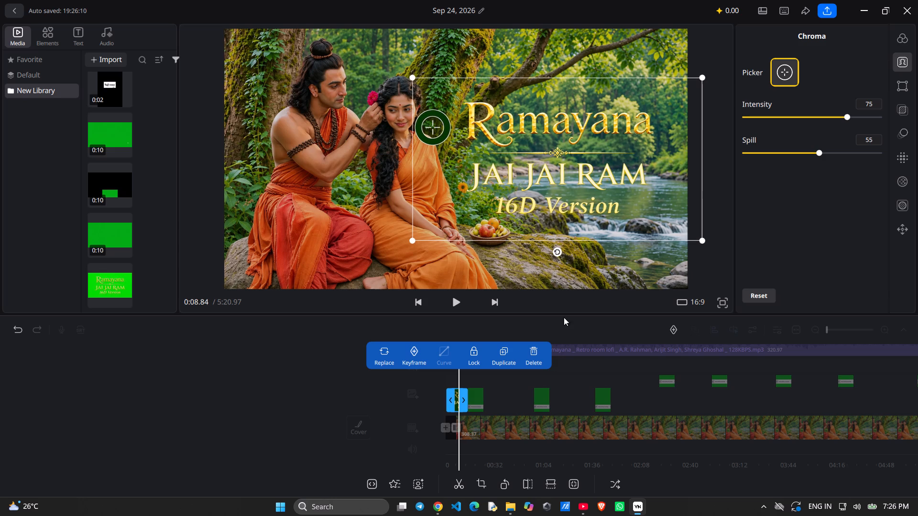
# Extend the end of the title clip on the timeline to the start of the first subscribe overlay.
pyautogui.click(452, 397)
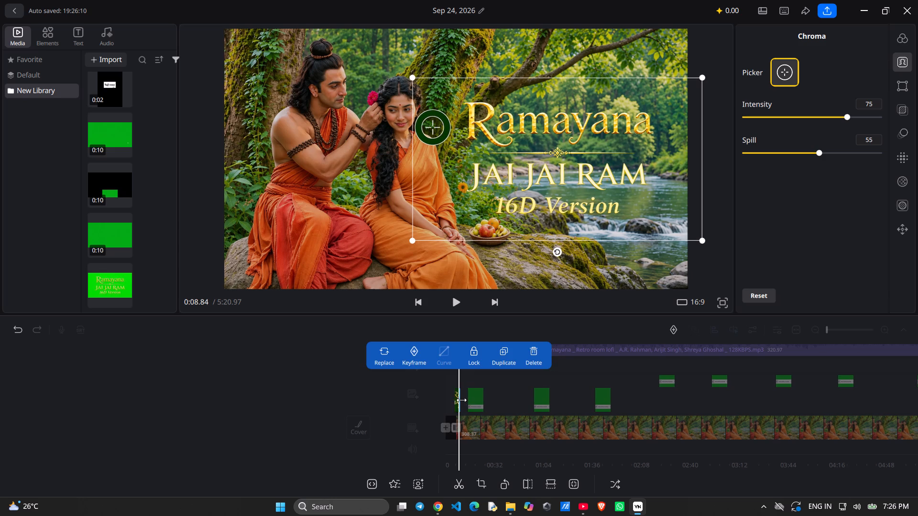
pyautogui.click(461, 399)
pyautogui.click(461, 400)
pyautogui.moveTo(460, 400); pyautogui.dragTo(571, 389)
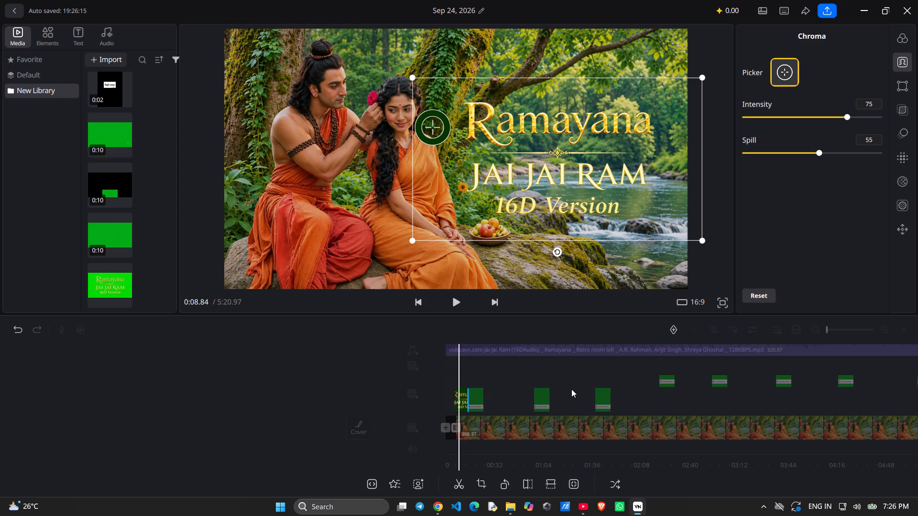
pyautogui.moveTo(571, 389); pyautogui.dragTo(672, 399)
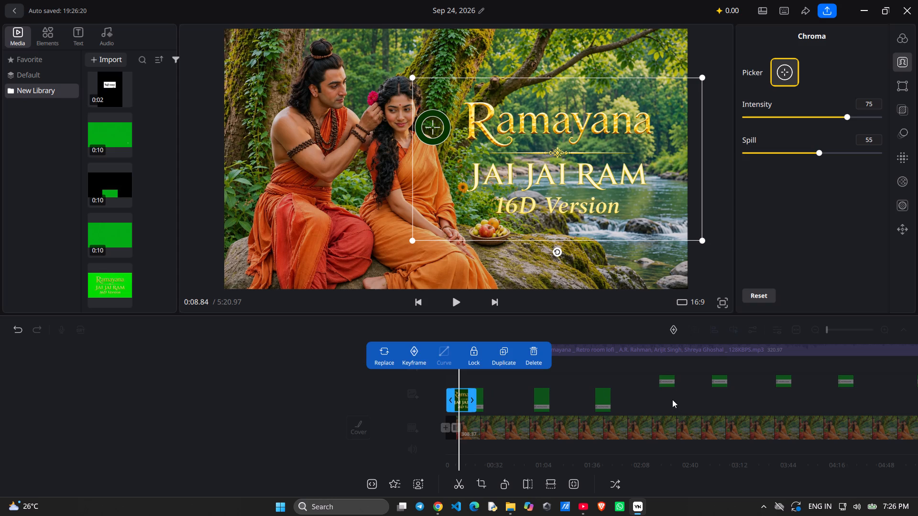
# Move the title clip up to the overlay track that holds the later subscribe overlays, keeping it near the video's start.
pyautogui.moveTo(463, 405); pyautogui.dragTo(463, 389)
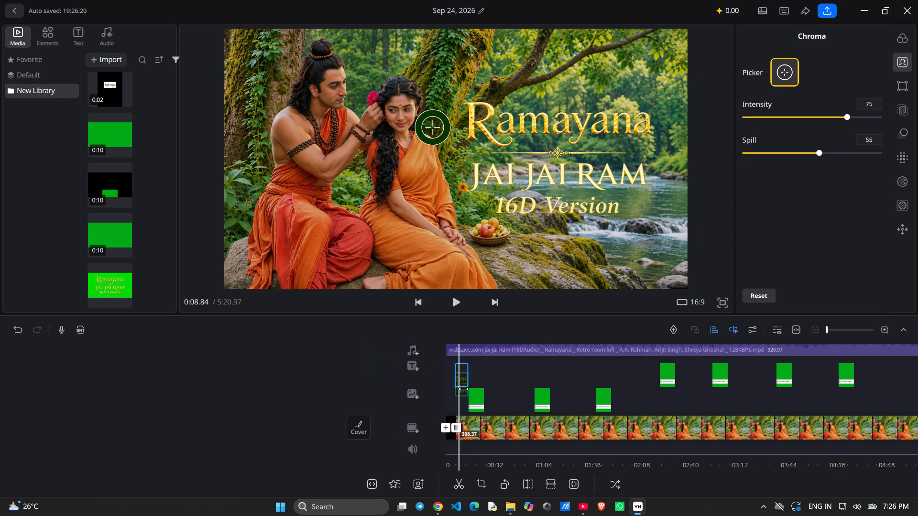
pyautogui.moveTo(463, 389); pyautogui.dragTo(464, 374)
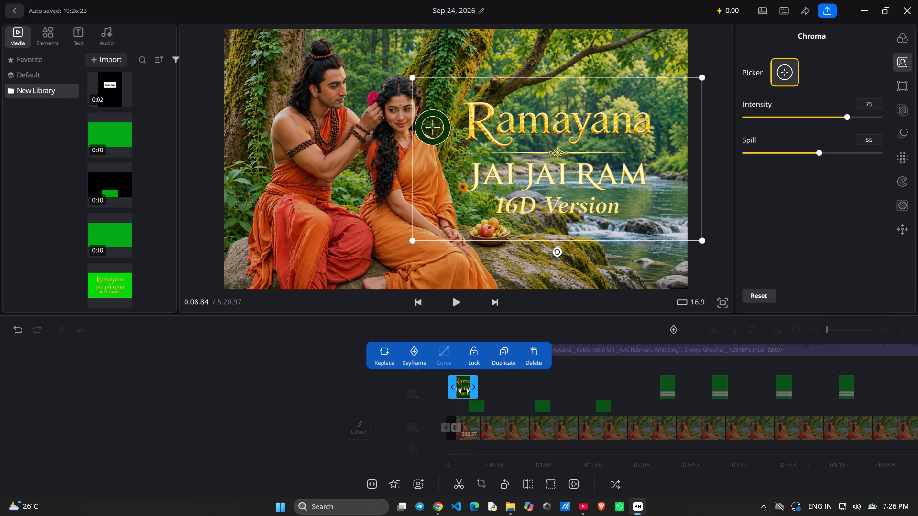
# Extend the end of the title clip to the outro transition near the video's end, giving a clip length of 308.12 s.
pyautogui.moveTo(464, 390); pyautogui.dragTo(461, 372)
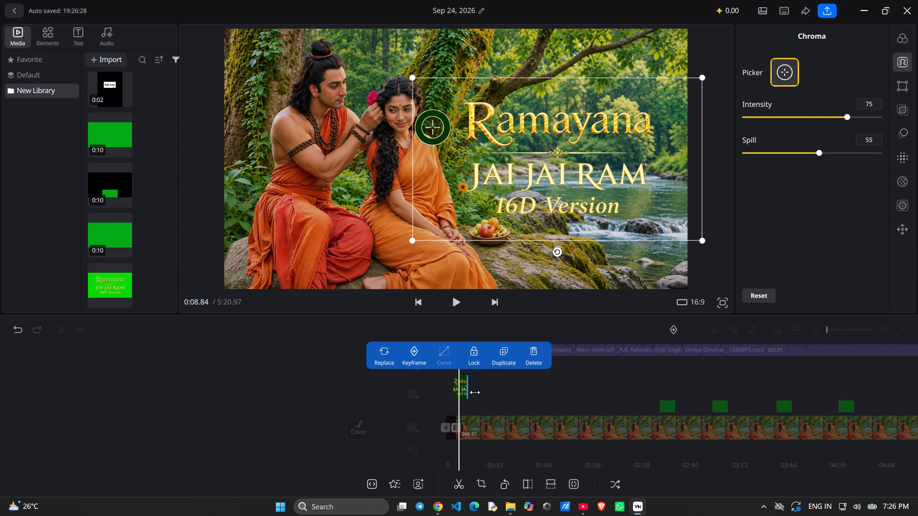
pyautogui.moveTo(474, 391); pyautogui.dragTo(824, 368)
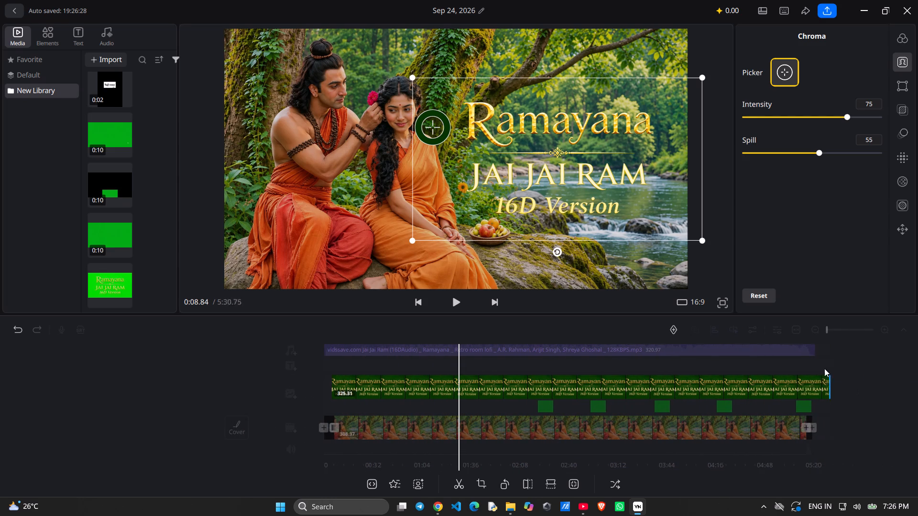
pyautogui.moveTo(824, 368); pyautogui.dragTo(812, 366)
pyautogui.moveTo(812, 366); pyautogui.dragTo(808, 366)
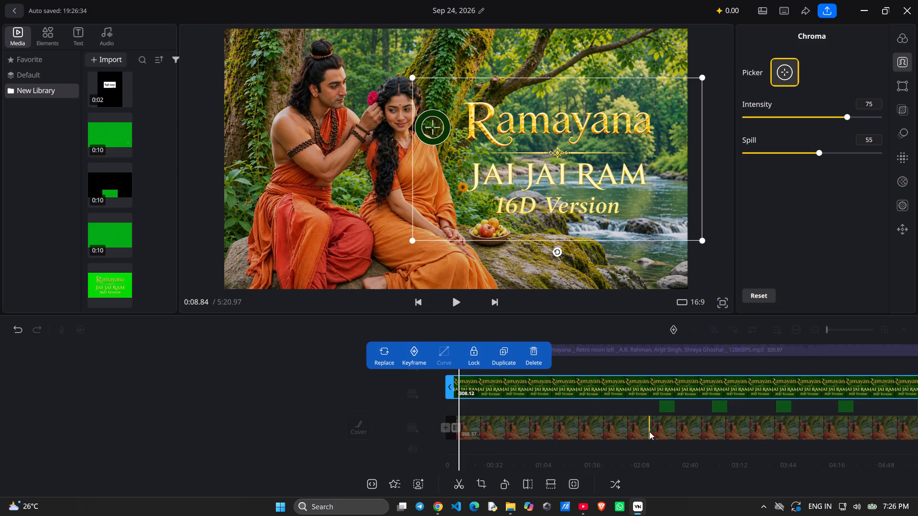
# Play the intro and trim the start of the title clip past the headphones transition, giving a clip length of 305.62 s.
pyautogui.hscroll(3, 649, 431)
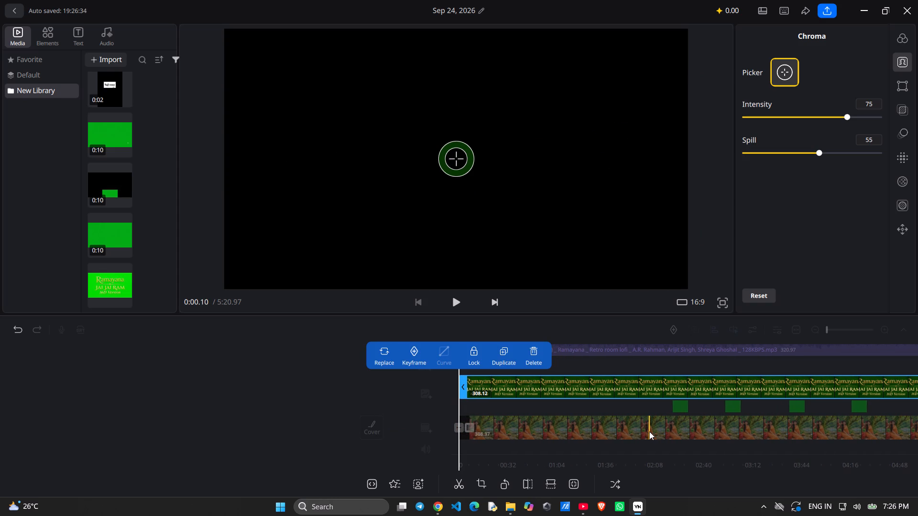
pyautogui.click(787, 227)
pyautogui.press('space')
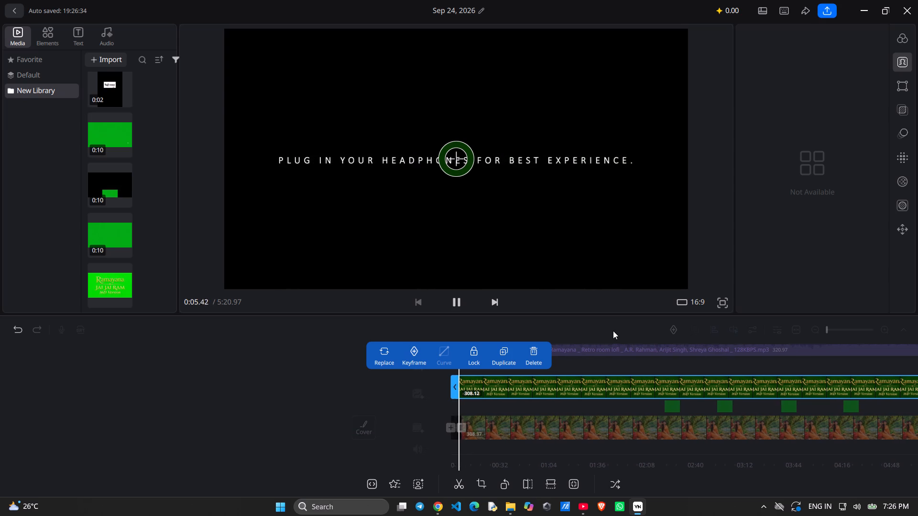
pyautogui.press('space')
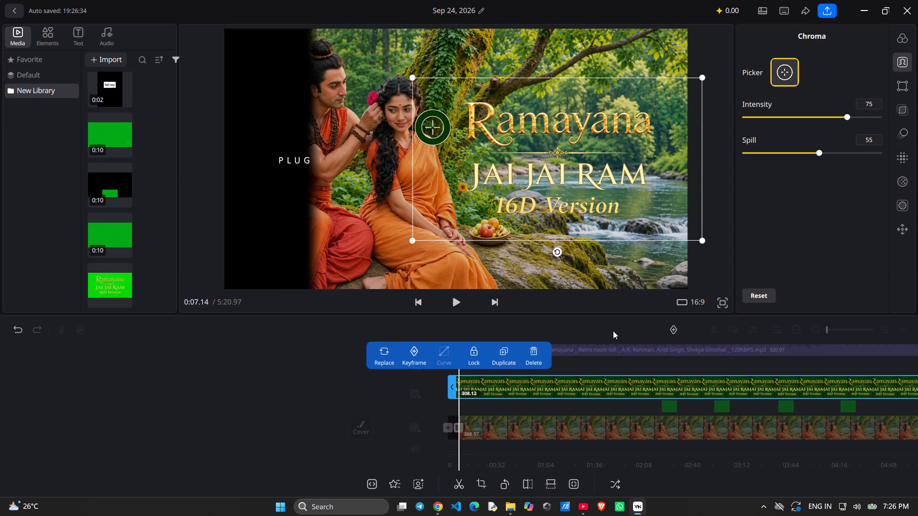
pyautogui.click(449, 387)
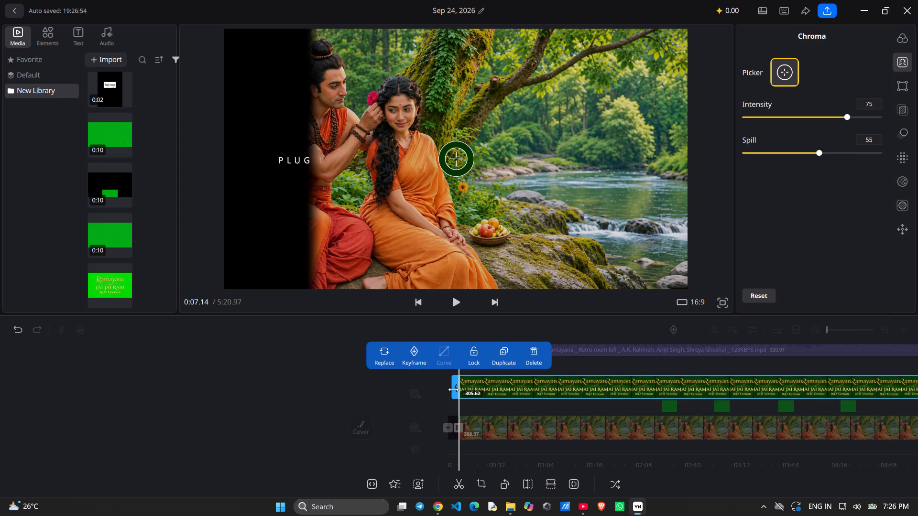
# Move the title clip earlier so it starts at about 0:07.2, just as the intro's wipe transition finishes.
pyautogui.keyDown('ctrl'); pyautogui.scroll(10, 453, 389); pyautogui.keyUp('ctrl')
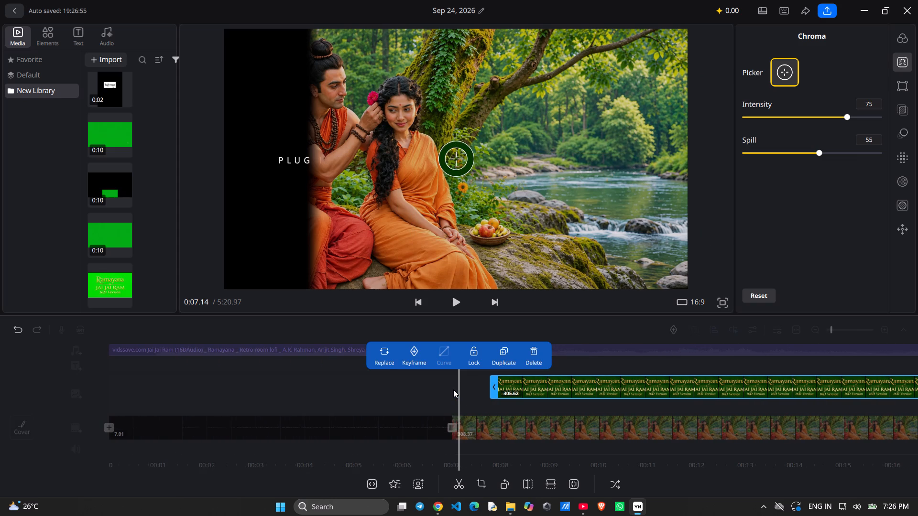
pyautogui.hscroll(1, 453, 389)
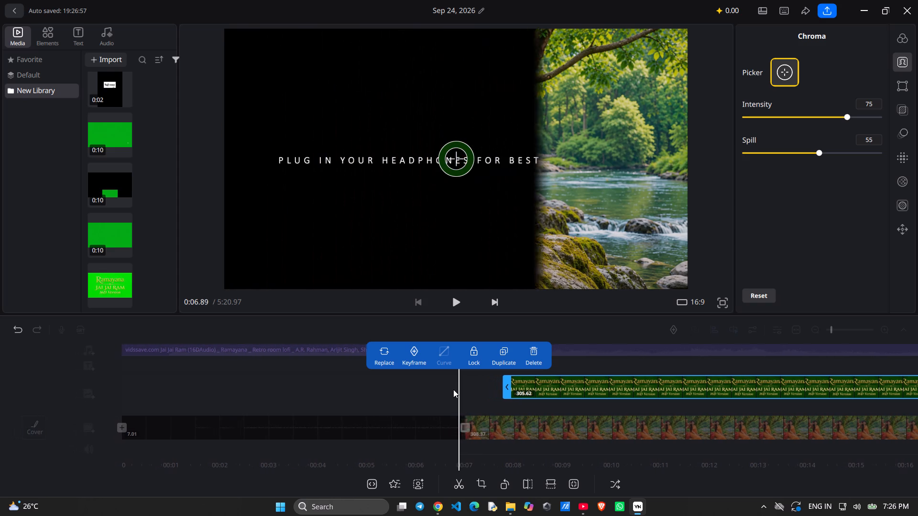
pyautogui.hscroll(1, 453, 389)
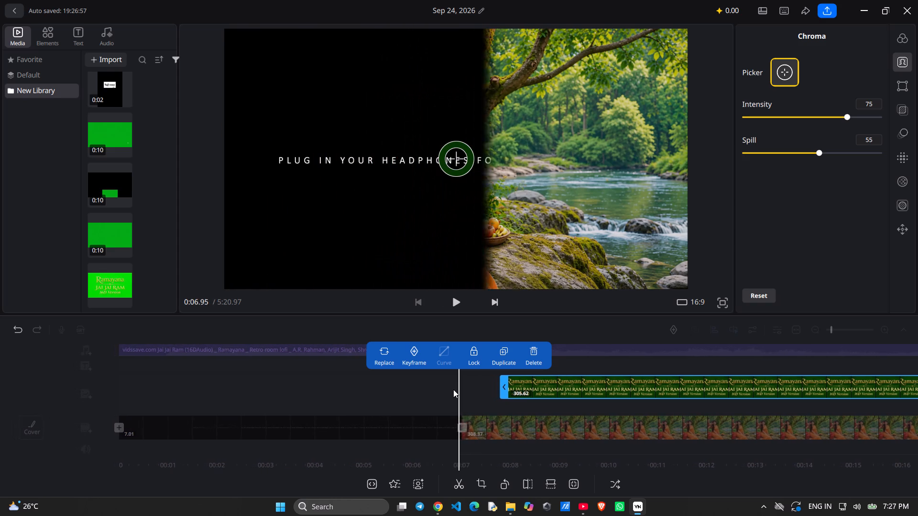
pyautogui.hscroll(1, 453, 389)
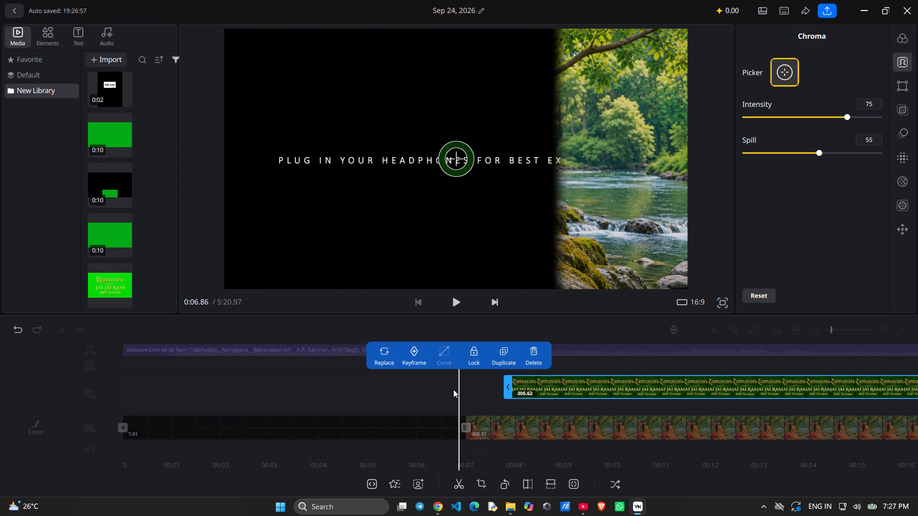
pyautogui.hscroll(1, 453, 389)
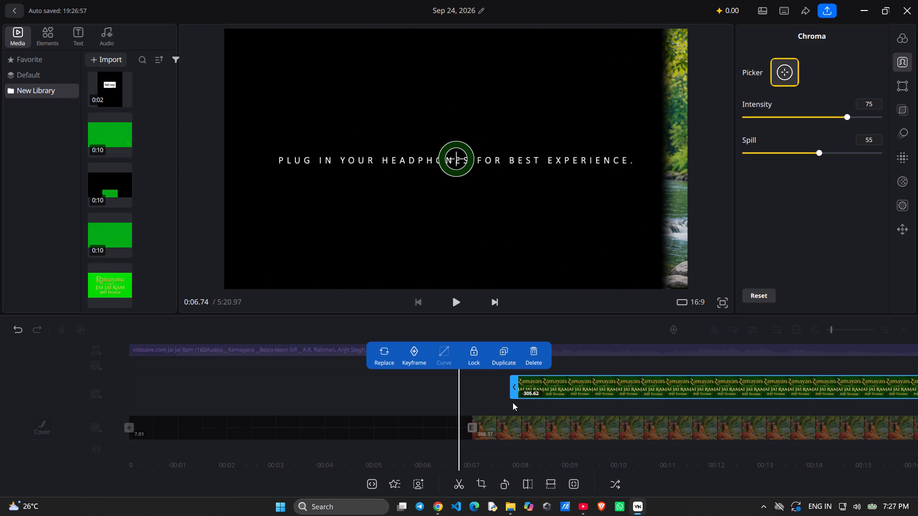
pyautogui.moveTo(546, 386); pyautogui.dragTo(522, 385)
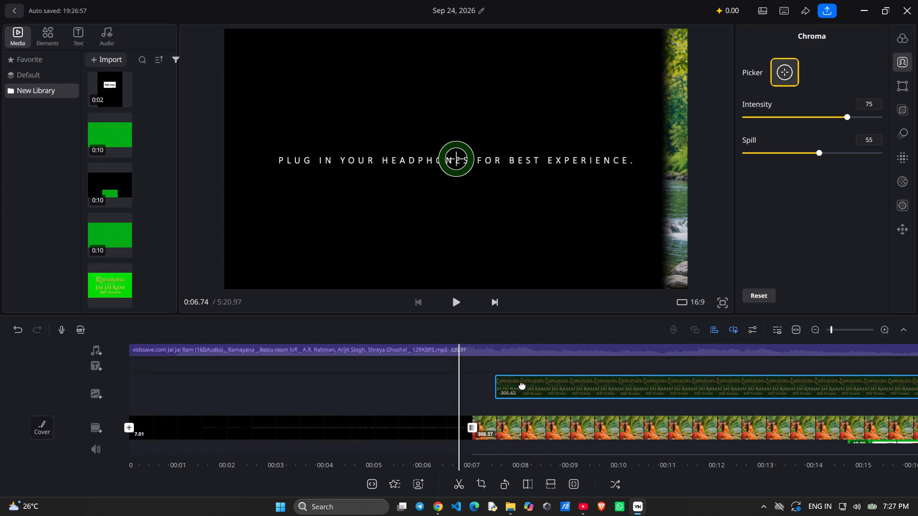
pyautogui.moveTo(522, 385); pyautogui.dragTo(515, 386)
pyautogui.hscroll(-1, 515, 386)
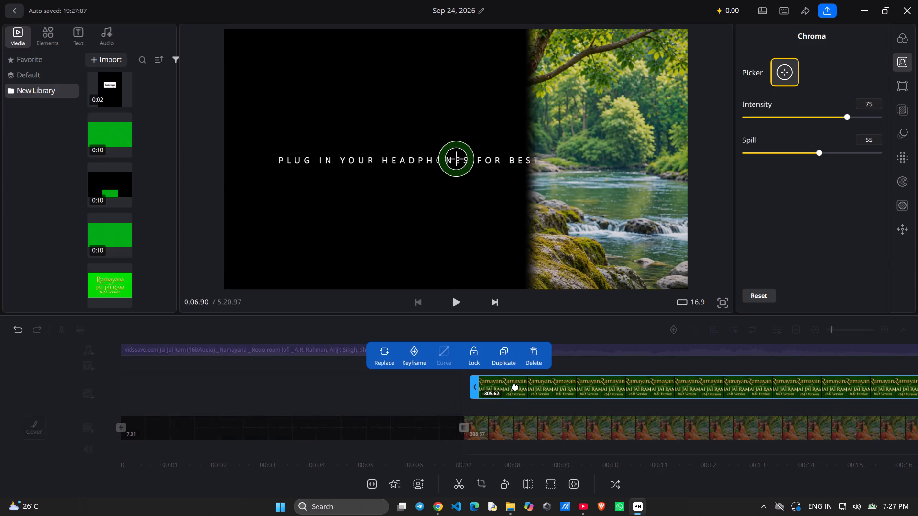
pyautogui.hscroll(-1, 515, 386)
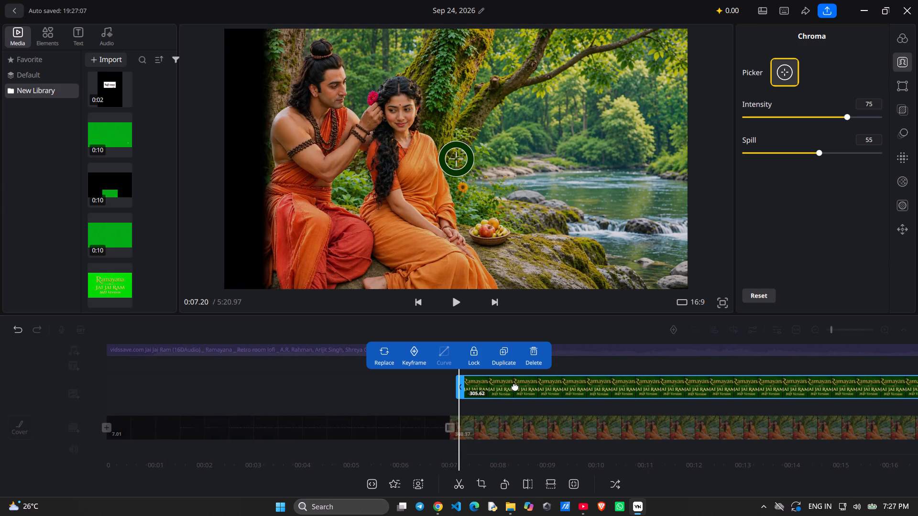
pyautogui.hscroll(-1, 515, 386)
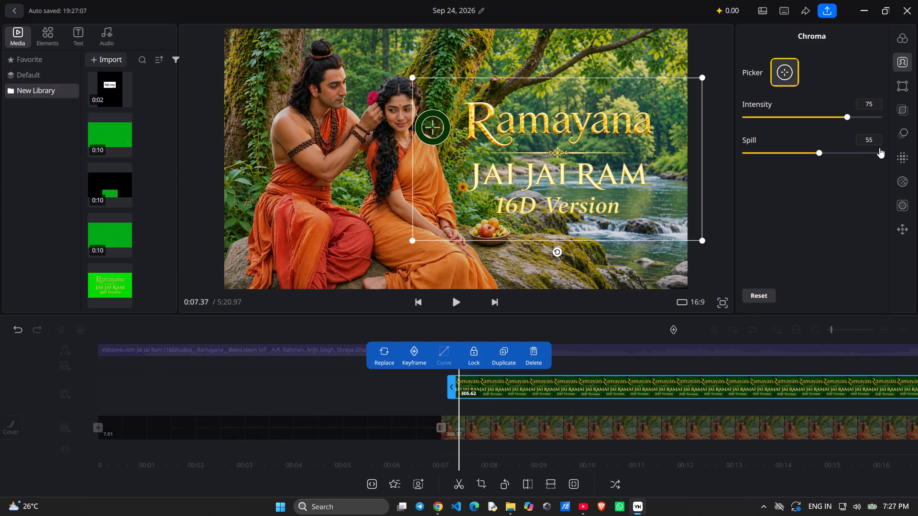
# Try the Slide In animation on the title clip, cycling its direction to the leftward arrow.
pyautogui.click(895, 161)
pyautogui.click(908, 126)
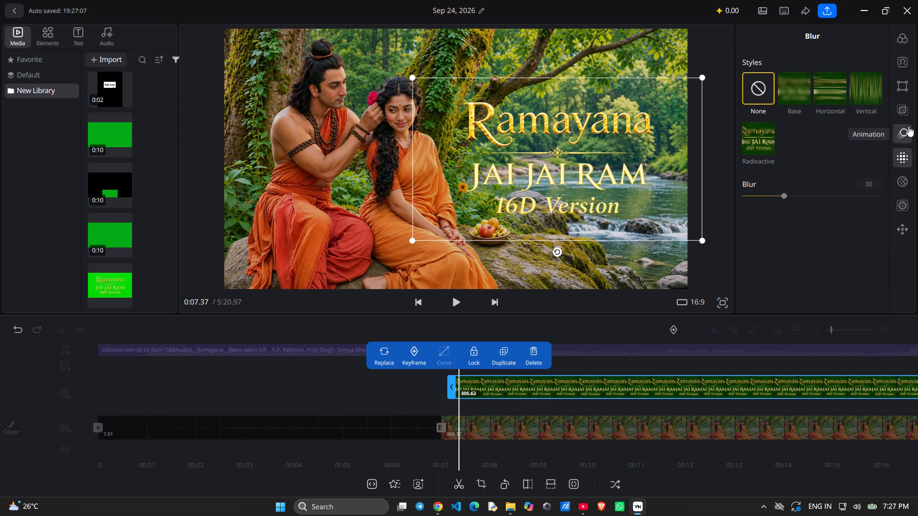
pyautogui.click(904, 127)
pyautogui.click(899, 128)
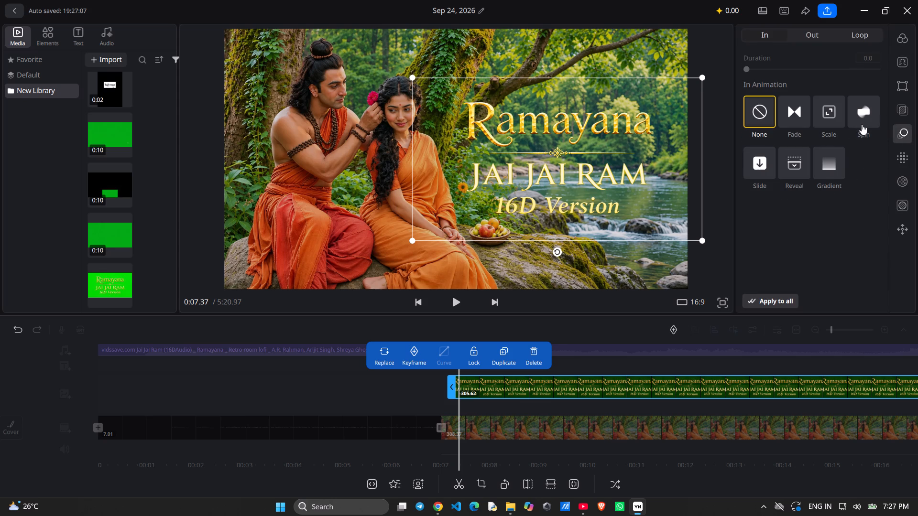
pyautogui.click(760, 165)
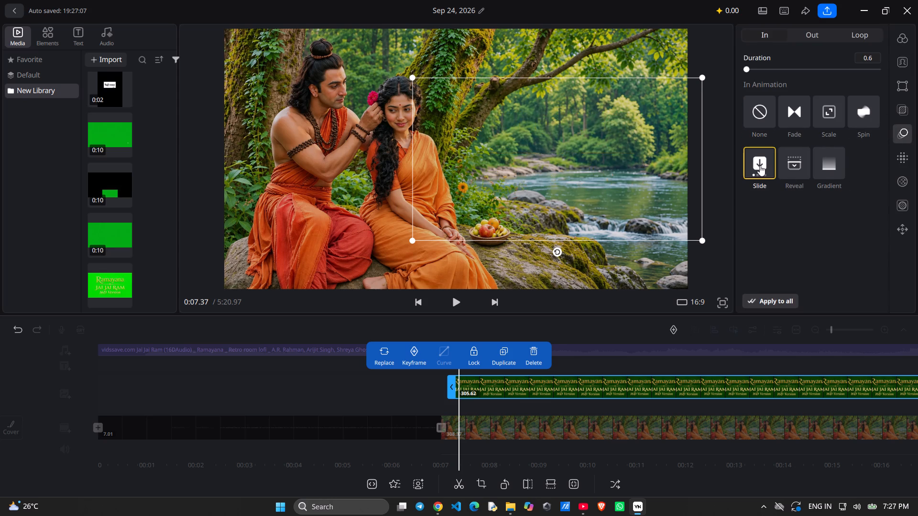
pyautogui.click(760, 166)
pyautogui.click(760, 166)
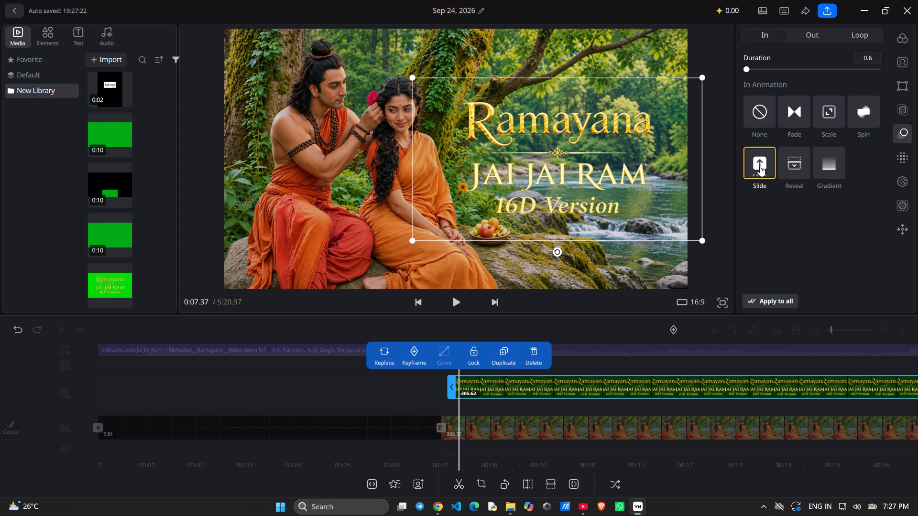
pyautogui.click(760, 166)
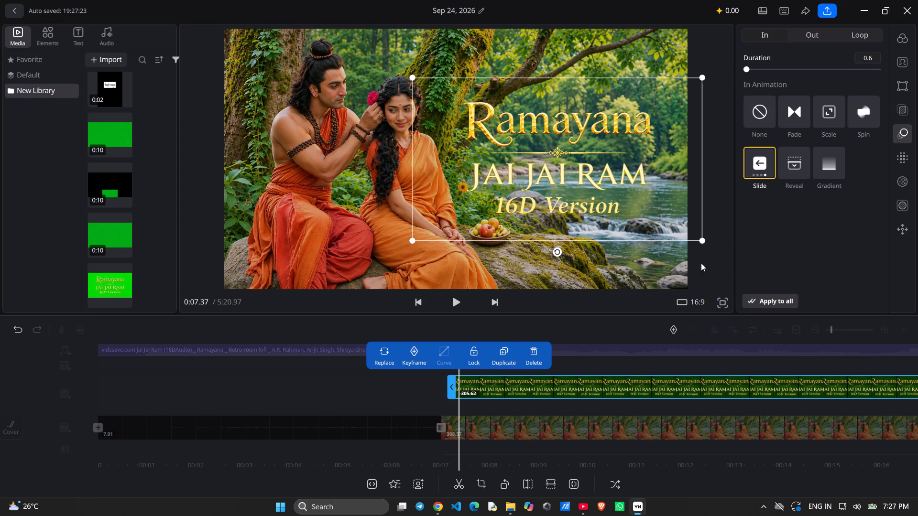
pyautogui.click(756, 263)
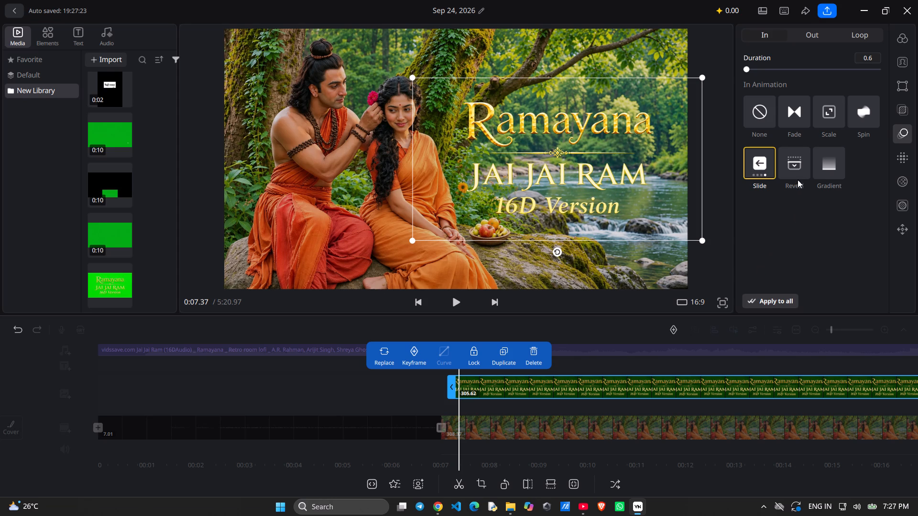
# Apply the Reveal In animation to the title clip, cycling its direction to the leftward arrow.
pyautogui.click(796, 172)
pyautogui.click(795, 169)
pyautogui.click(795, 169)
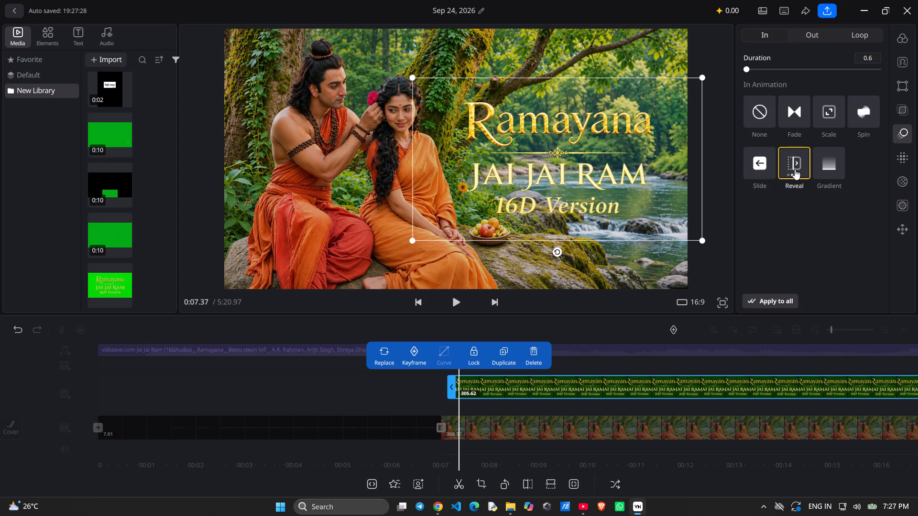
pyautogui.click(795, 169)
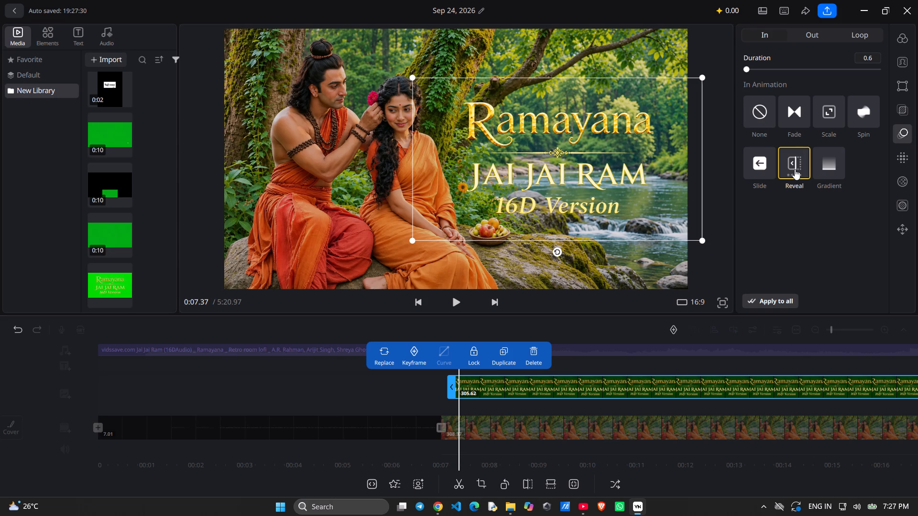
pyautogui.click(768, 225)
pyautogui.doubleClick(776, 267)
# Play the title's entrance and step back through the intro transition to examine the timing of the reveal.
pyautogui.hscroll(1, 570, 420)
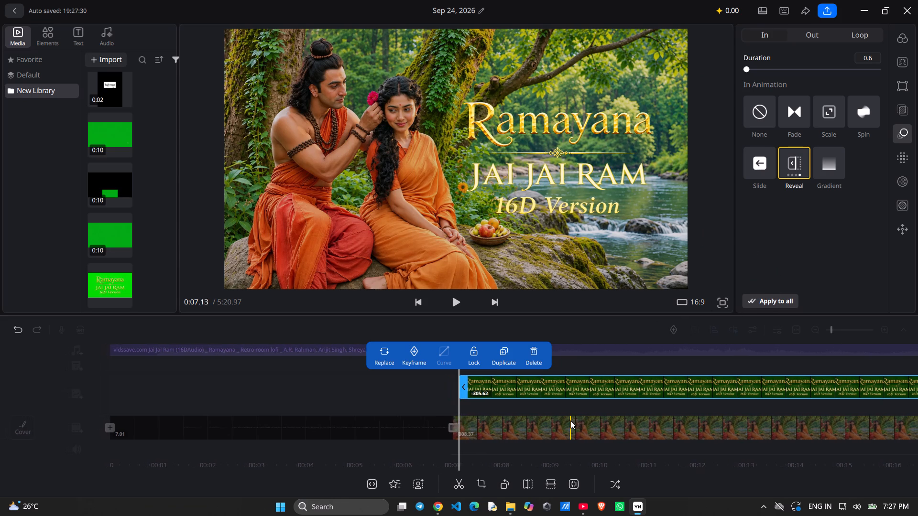
pyautogui.hscroll(1, 570, 420)
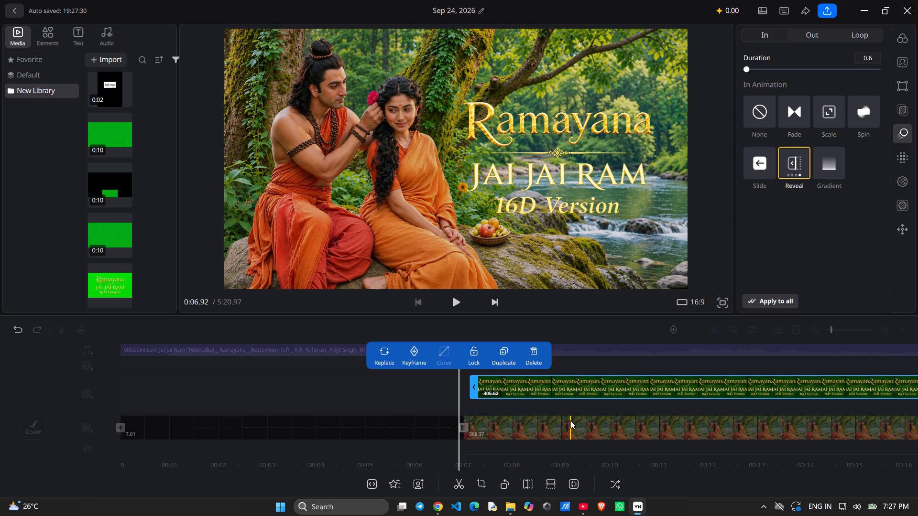
pyautogui.press('space')
pyautogui.press('space')
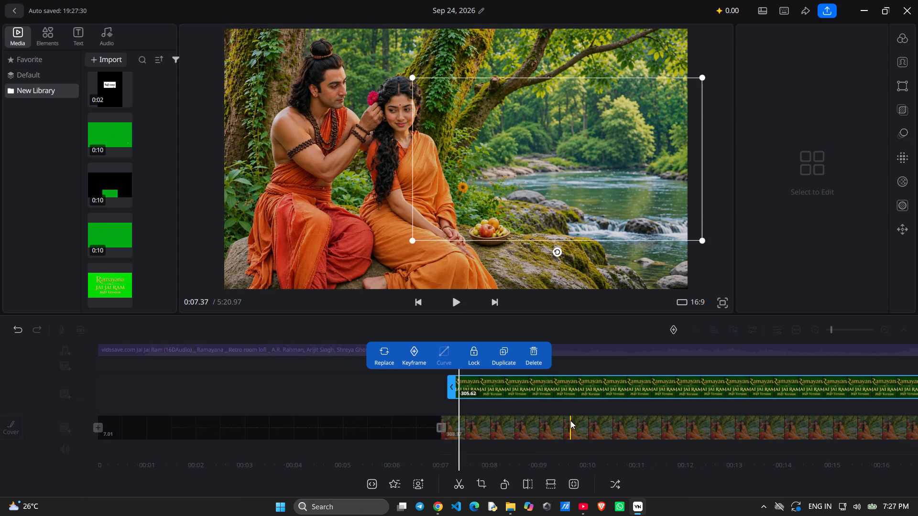
pyautogui.press('Left')
pyautogui.press('Left')
pyautogui.press('Left')
pyautogui.press('Left')
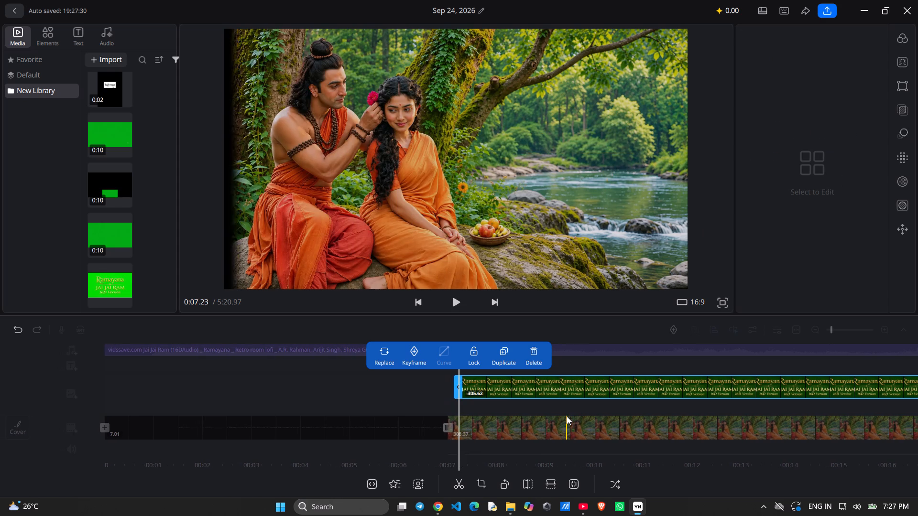
pyautogui.press('Left')
pyautogui.press('Left')
pyautogui.press('Left')
pyautogui.press('Left')
pyautogui.press('Left')
pyautogui.press('Left')
pyautogui.press('Left')
pyautogui.press('Left')
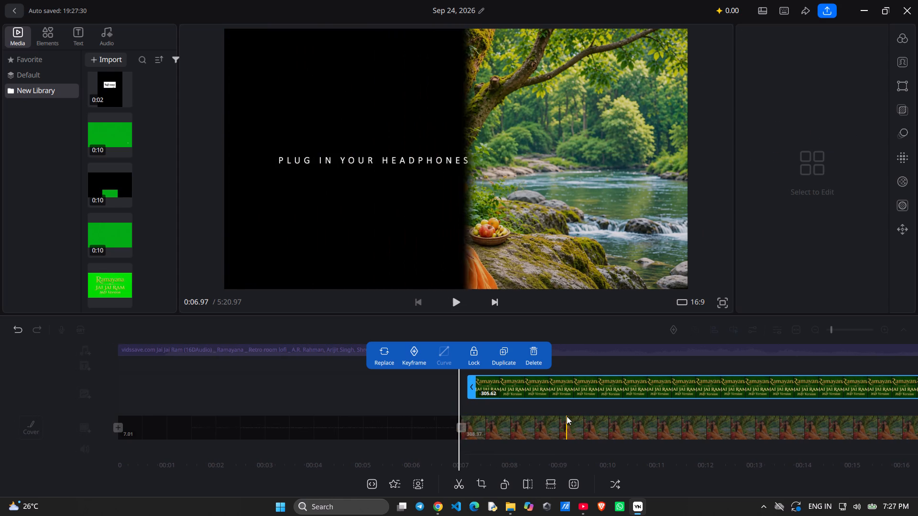
pyautogui.press('Left')
pyautogui.press('Left')
pyautogui.press('Left')
pyautogui.press('Left')
pyautogui.press('Left')
pyautogui.press('Left')
pyautogui.press('Left')
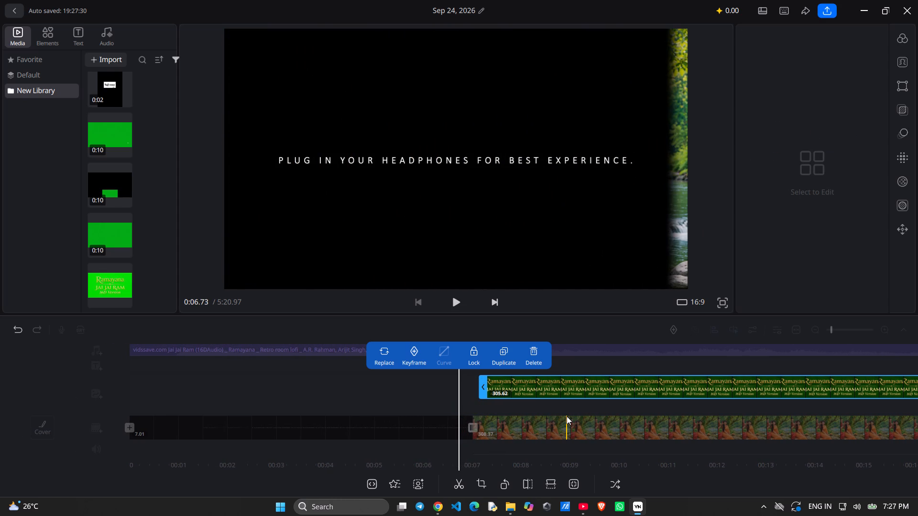
pyautogui.click(568, 378)
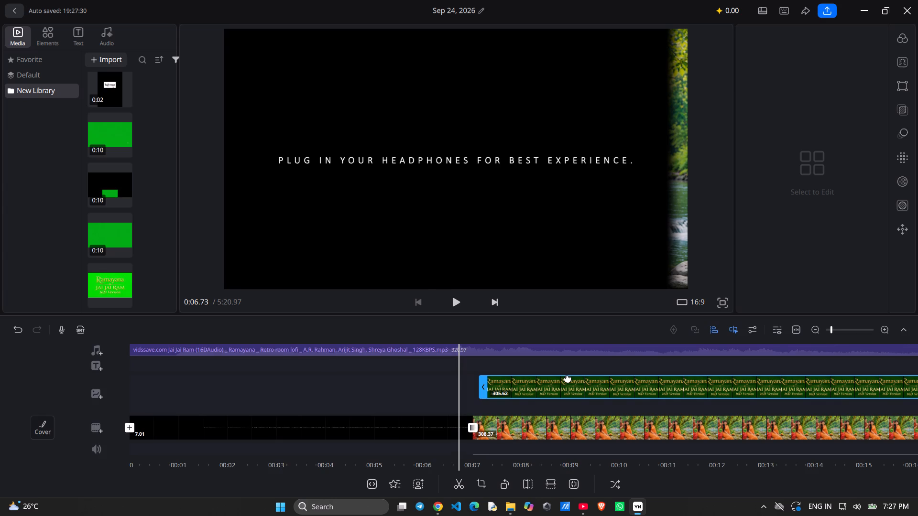
# Move the title clip earlier so it starts at about 0:06.8, during the wipe transition from the intro.
pyautogui.moveTo(567, 378); pyautogui.dragTo(546, 378)
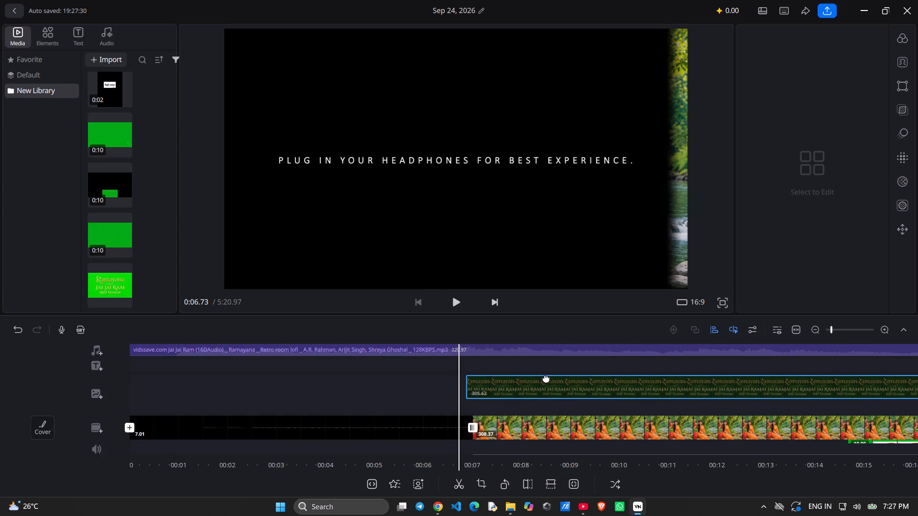
pyautogui.moveTo(546, 378); pyautogui.dragTo(541, 378)
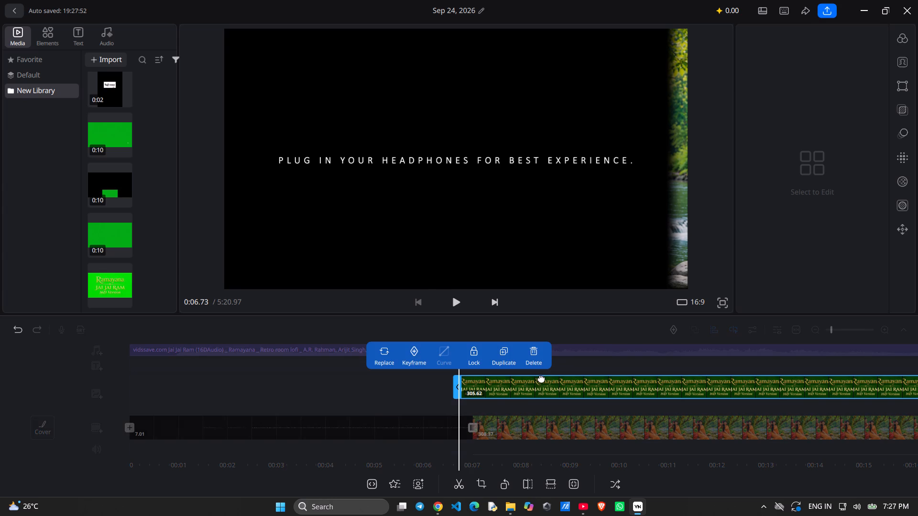
# Replay the intro's wipe into the artwork to examine how the title's entrance is timed with it.
pyautogui.hscroll(2, 541, 378)
pyautogui.press('space')
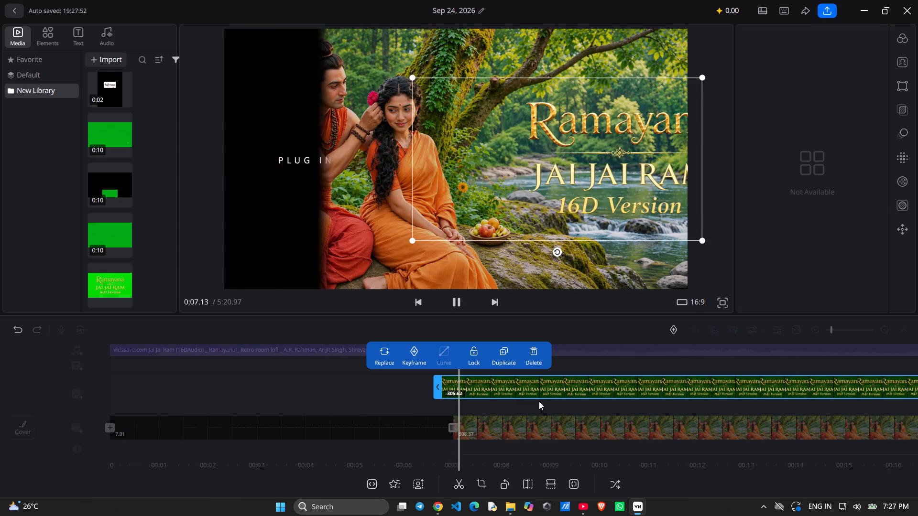
pyautogui.press('space')
pyautogui.hscroll(3, 539, 401)
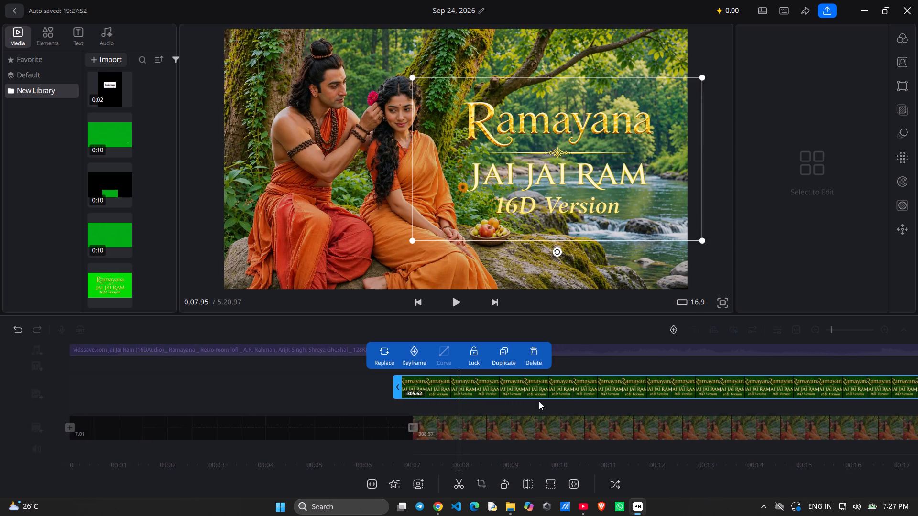
pyautogui.hscroll(2, 539, 401)
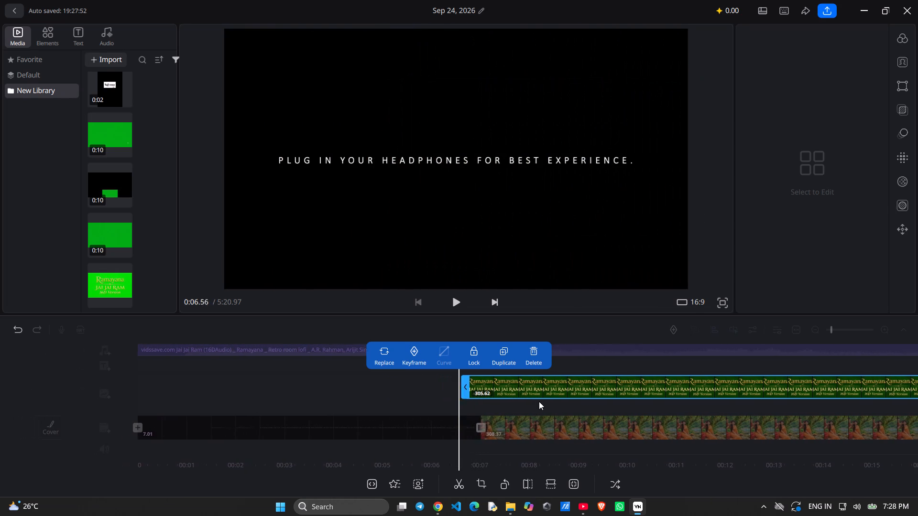
pyautogui.hscroll(1, 539, 401)
pyautogui.press('space')
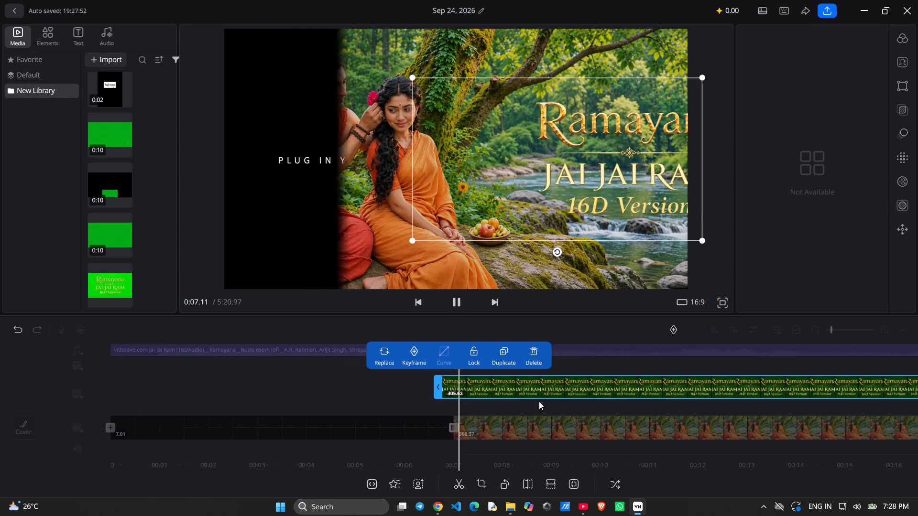
pyautogui.press('space')
pyautogui.press('space')
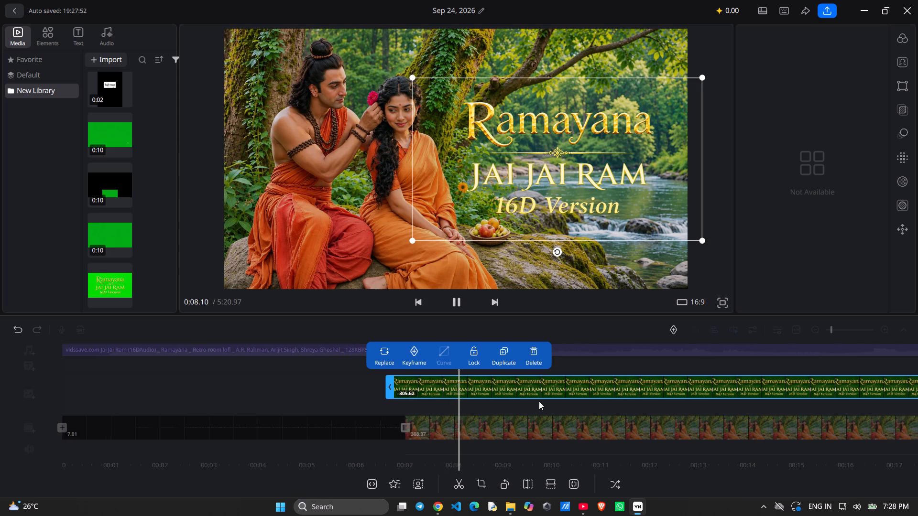
pyautogui.click(741, 264)
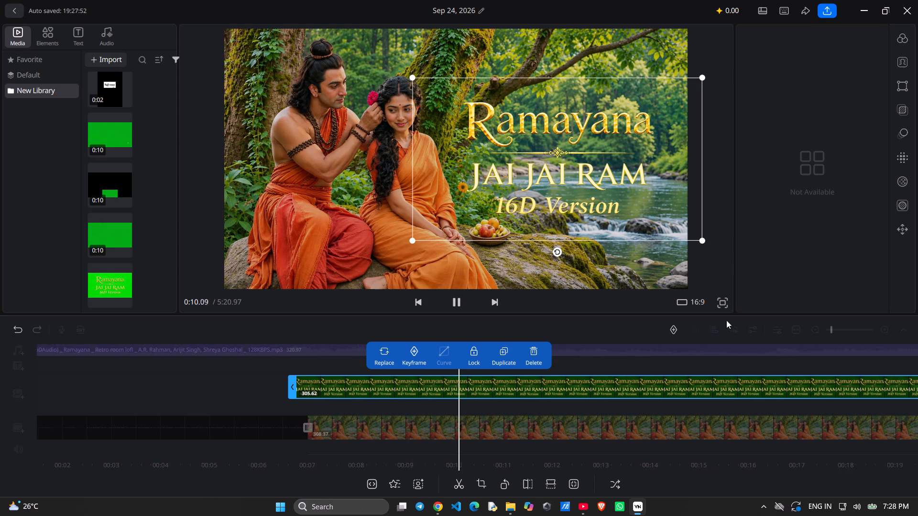
pyautogui.click(720, 363)
# Extend the end of the title clip to about 5:15.4, where the background artwork meets the Thanks for Watching outro.
pyautogui.hscroll(-19, 720, 363)
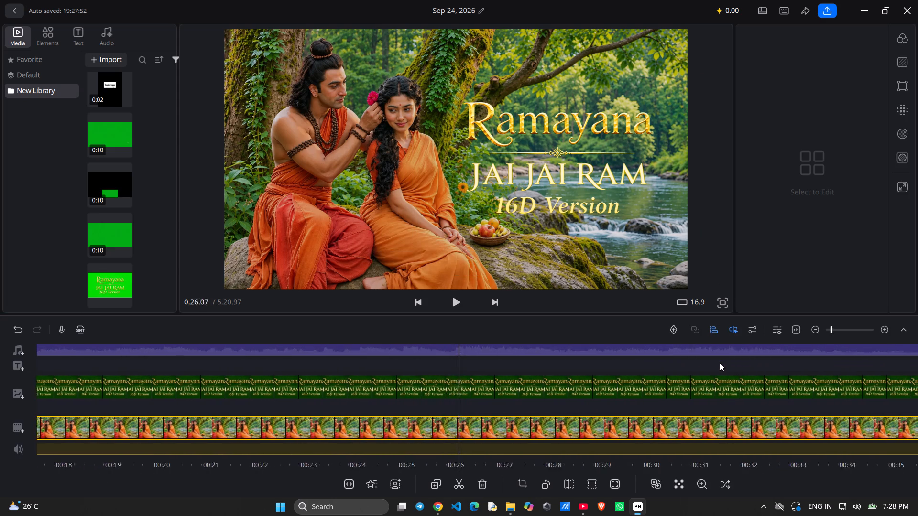
pyautogui.hscroll(-20, 720, 363)
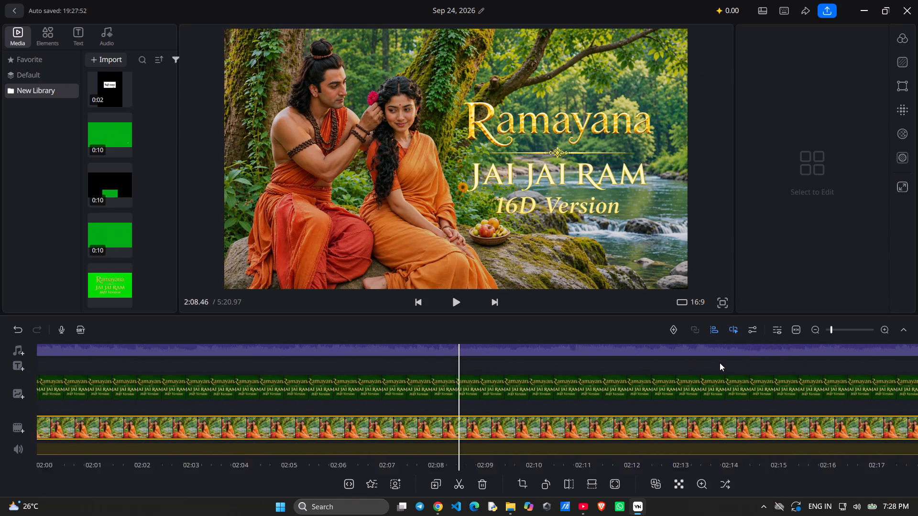
pyautogui.hscroll(-20, 720, 363)
pyautogui.hscroll(-3, 720, 363)
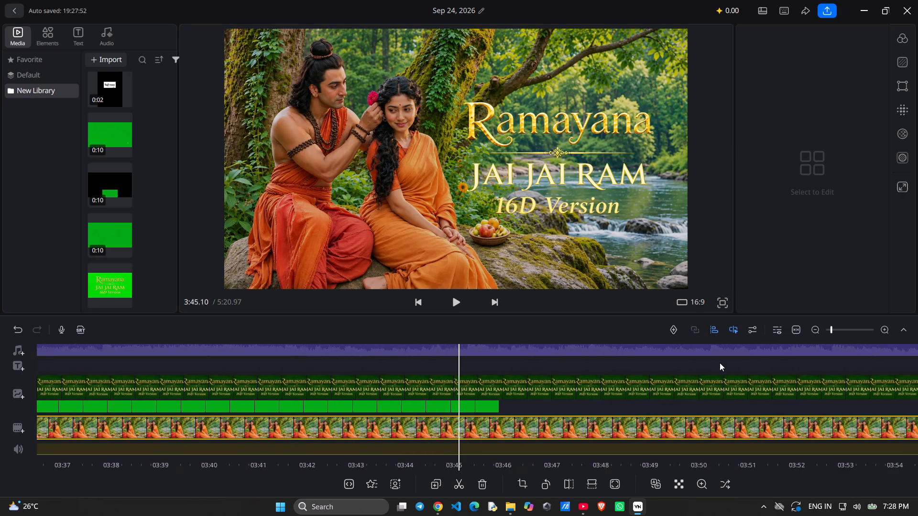
pyautogui.hscroll(-16, 720, 363)
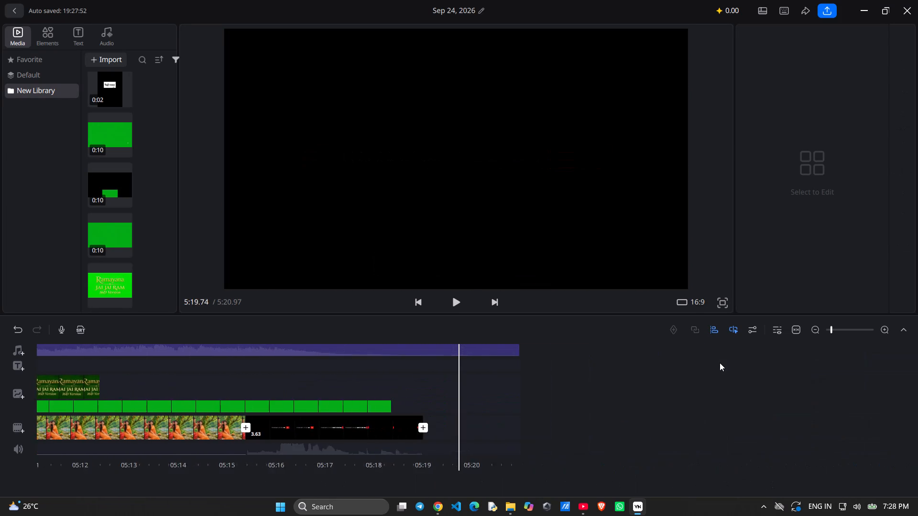
pyautogui.hscroll(18, 720, 363)
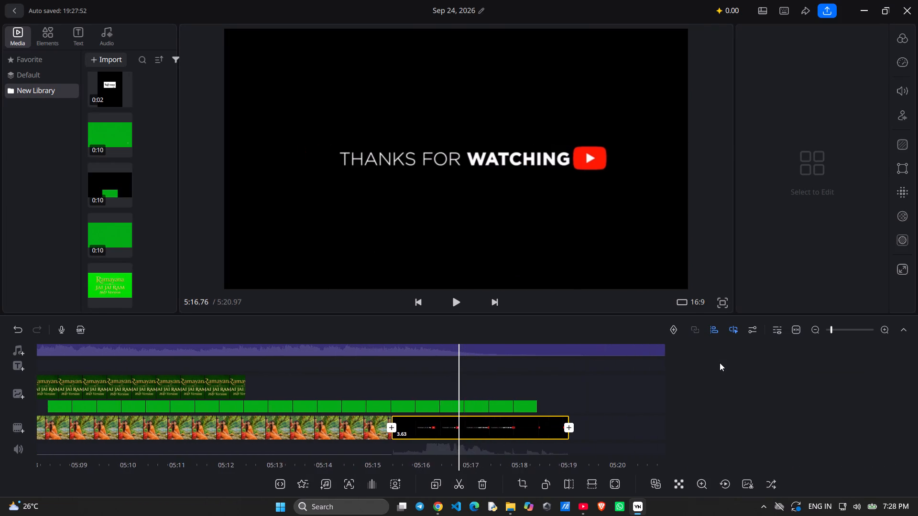
pyautogui.hscroll(1, 720, 363)
pyautogui.hscroll(-1, 720, 363)
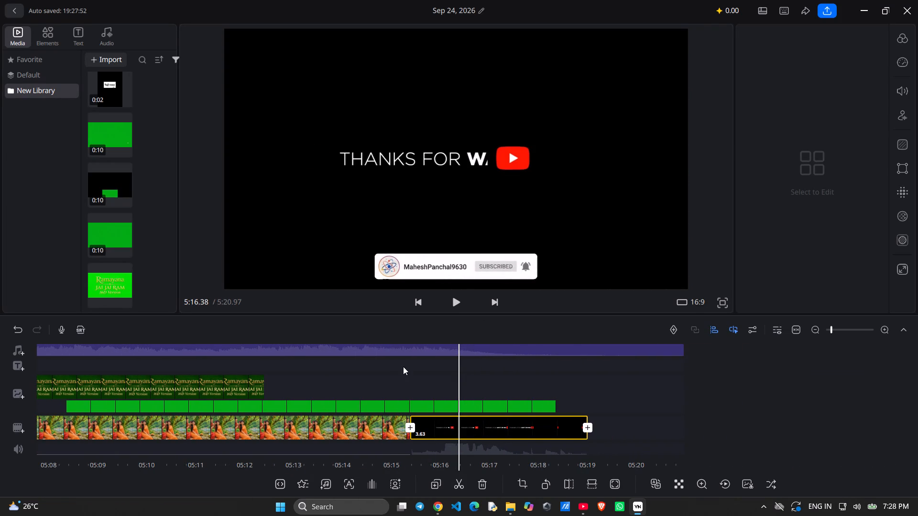
pyautogui.click(241, 378)
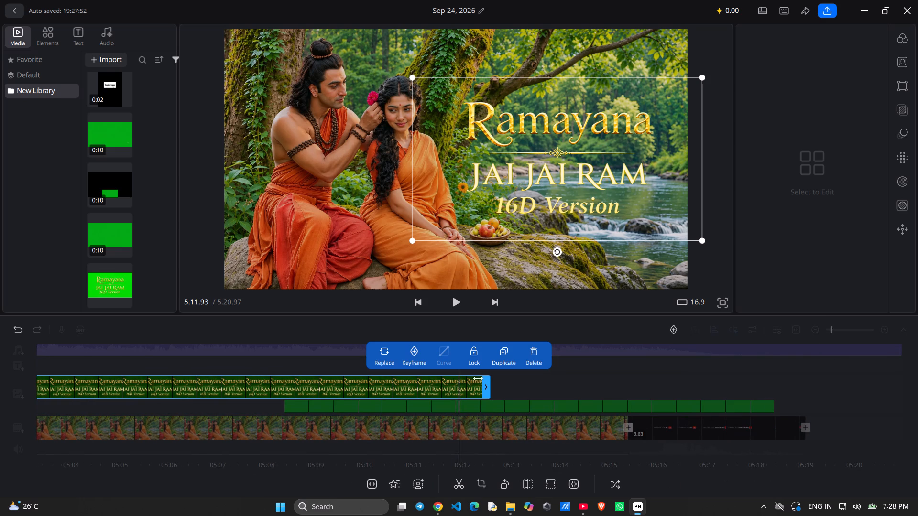
pyautogui.moveTo(486, 385); pyautogui.dragTo(612, 378)
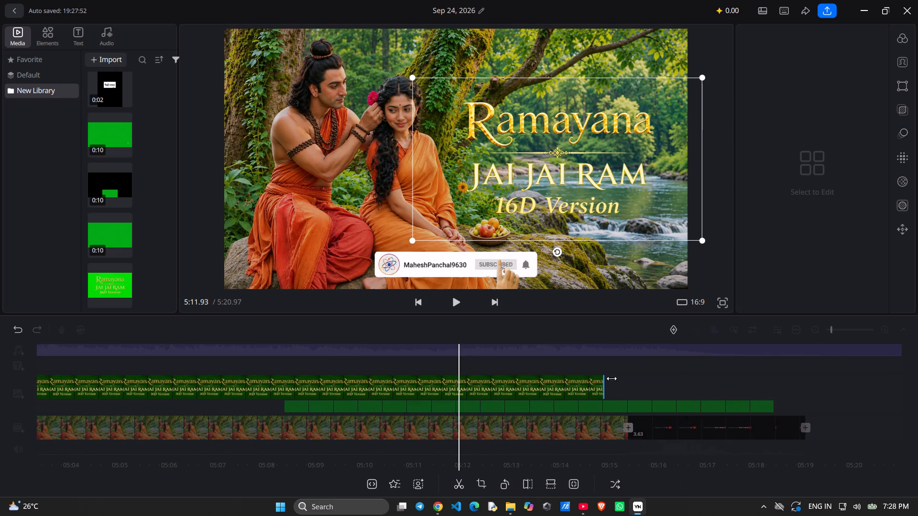
pyautogui.moveTo(612, 378); pyautogui.dragTo(635, 379)
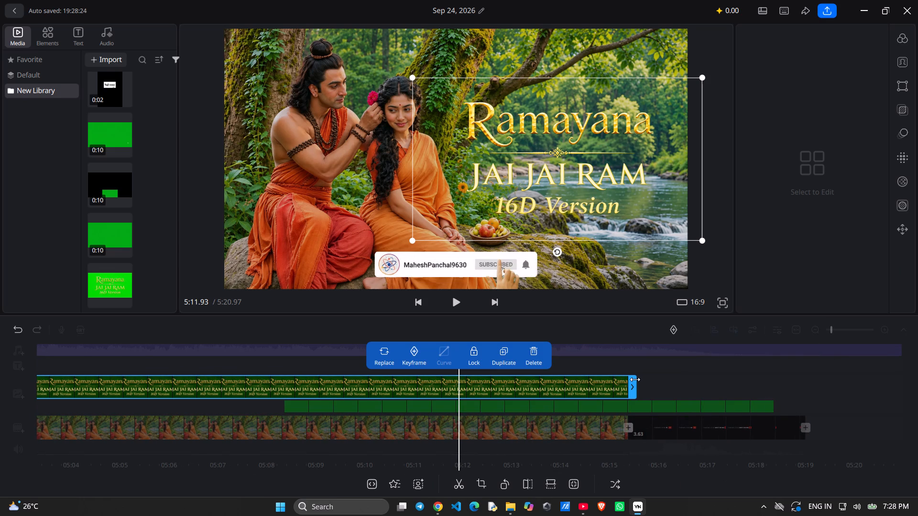
# Play the closing section from about 5:12 to check the extended title's end at the outro.
pyautogui.press('space')
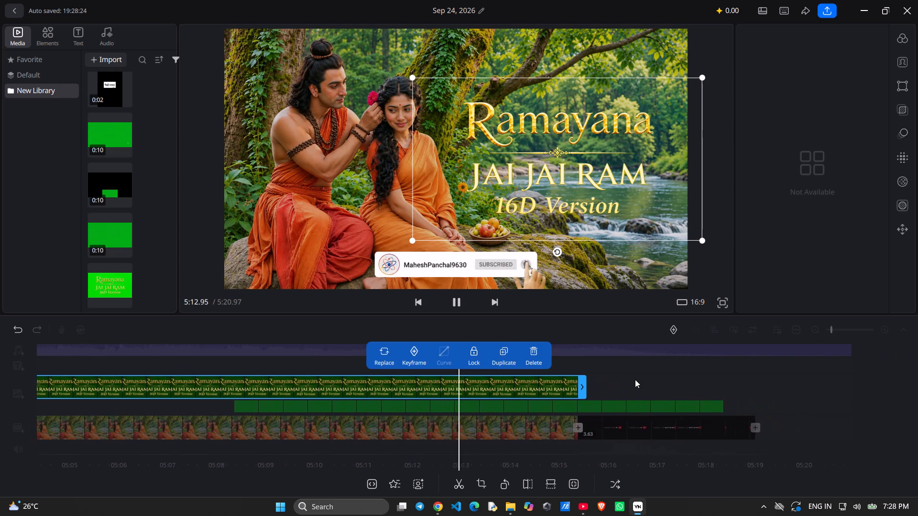